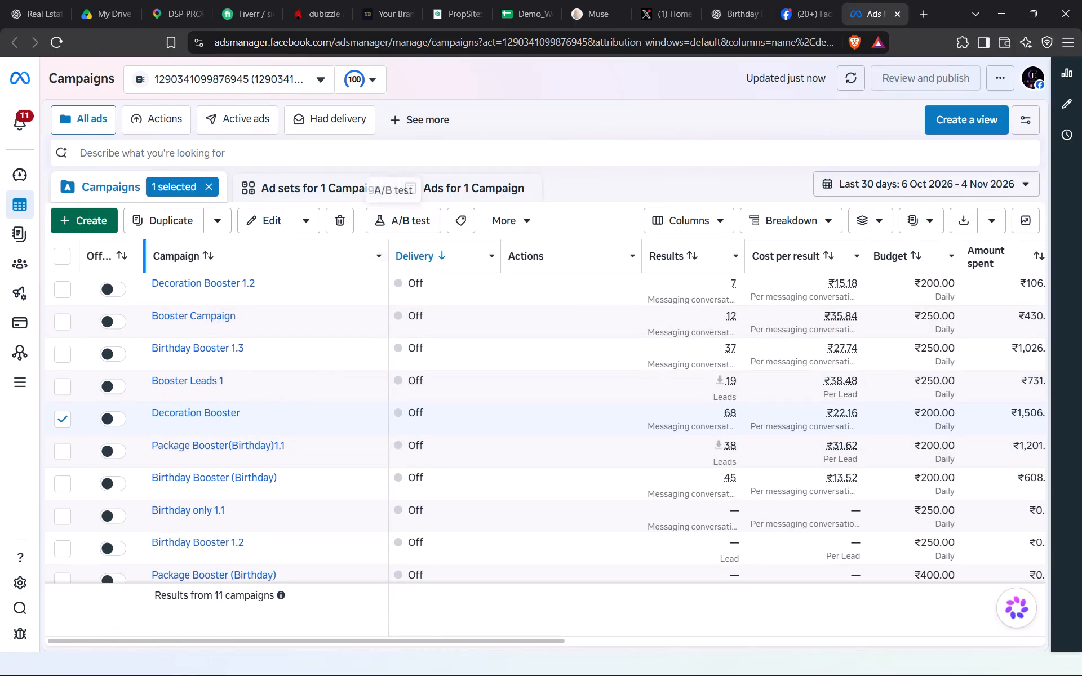
# Start a new ad campaign so that the buying type and campaign objective choices are open.
pyautogui.click(91, 227)
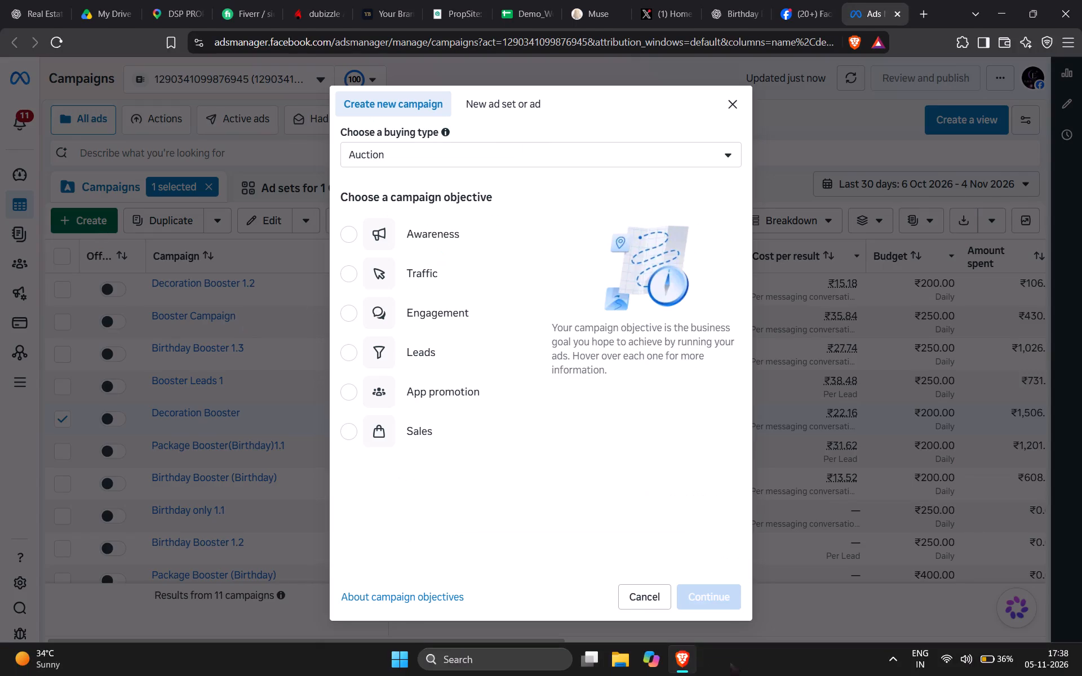
# Search the computer for the WhatsApp app with "wh" in order to switch to it.
pyautogui.click(513, 669)
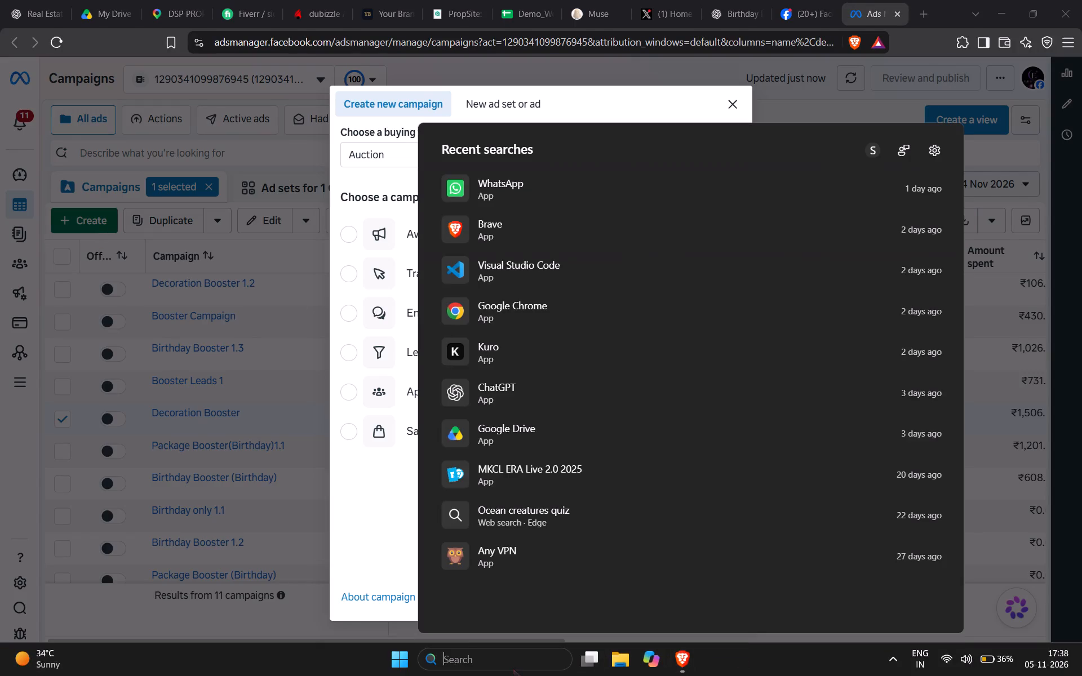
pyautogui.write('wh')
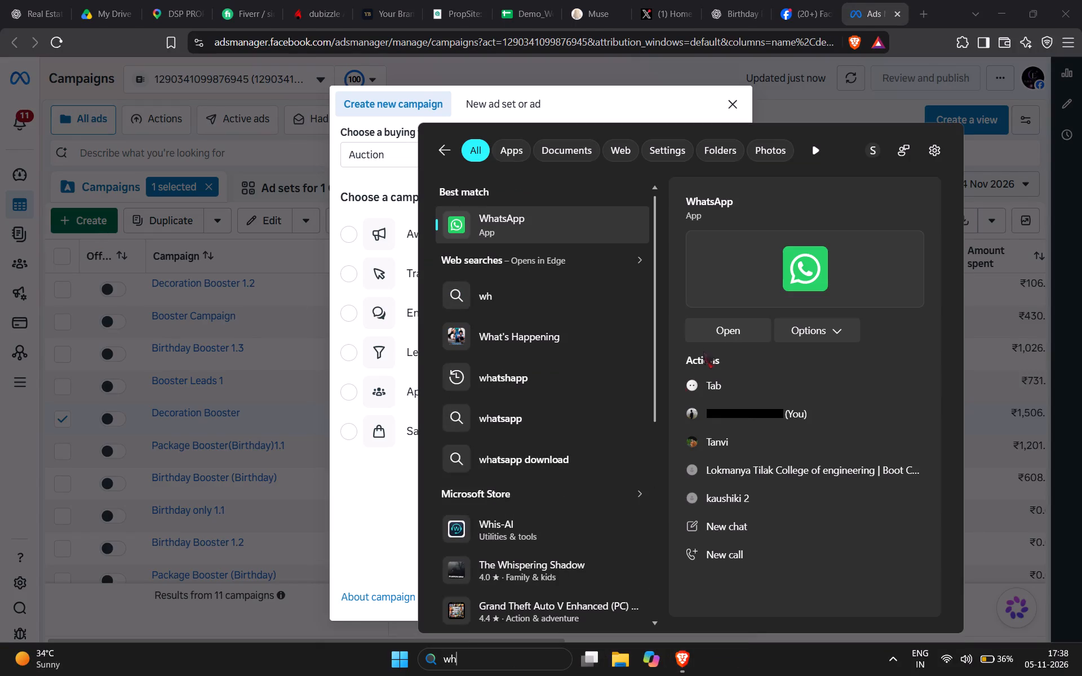
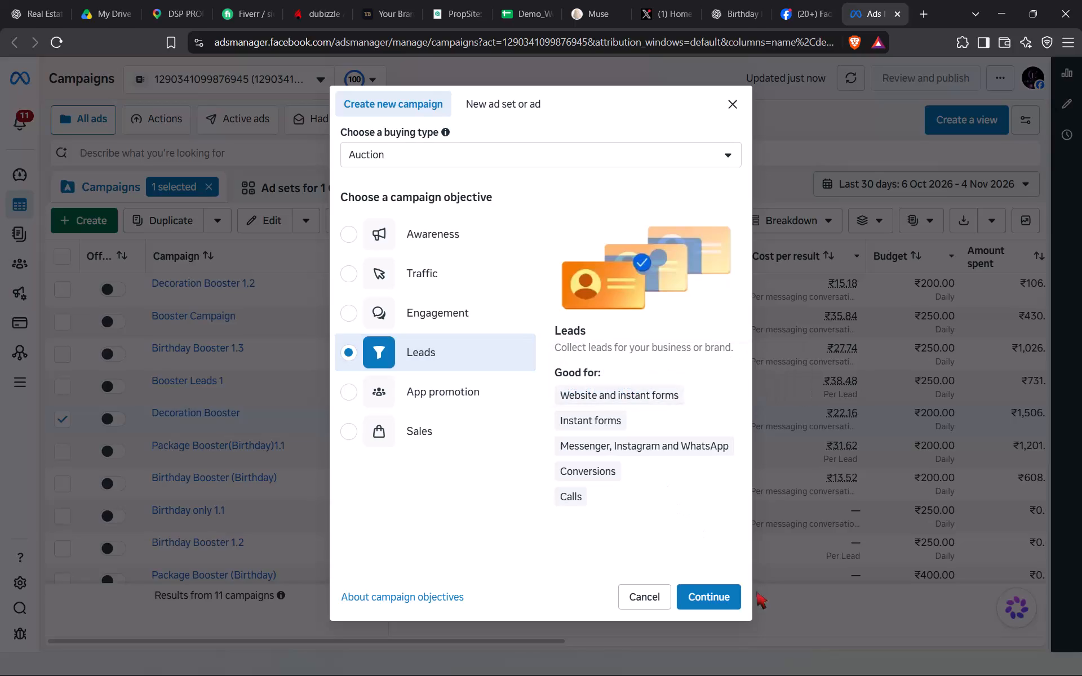
# Create the new campaign draft with the Auction buying type and the Leads objective.
pyautogui.click(729, 593)
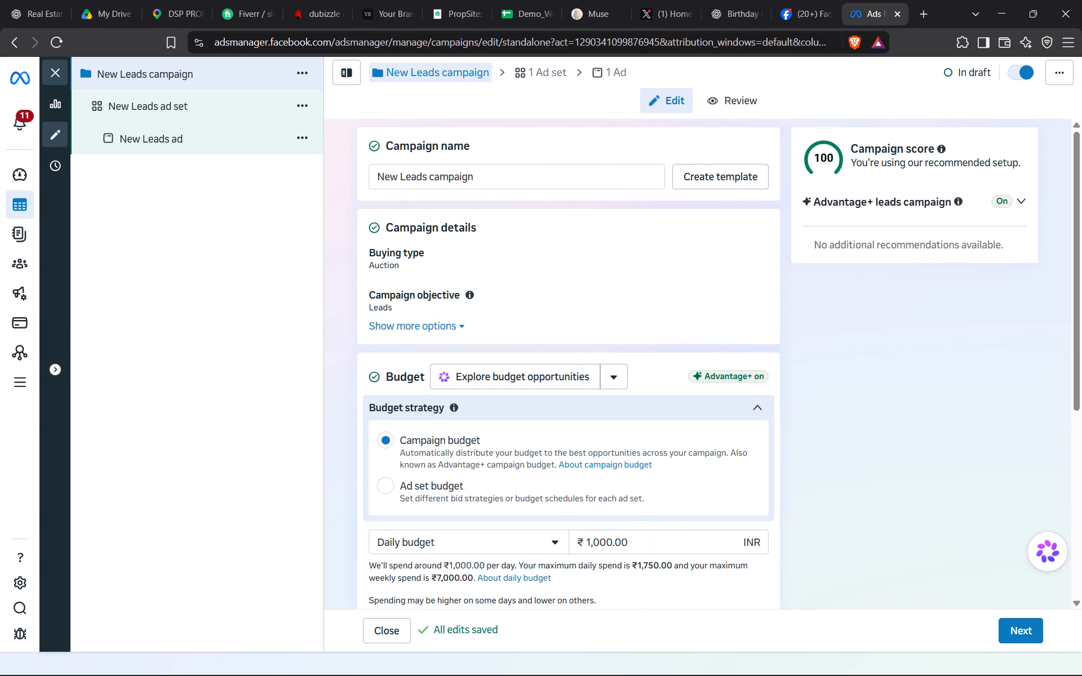
# Set the new Leads campaign's daily budget to ₹250.
pyautogui.moveTo(637, 541); pyautogui.dragTo(533, 545)
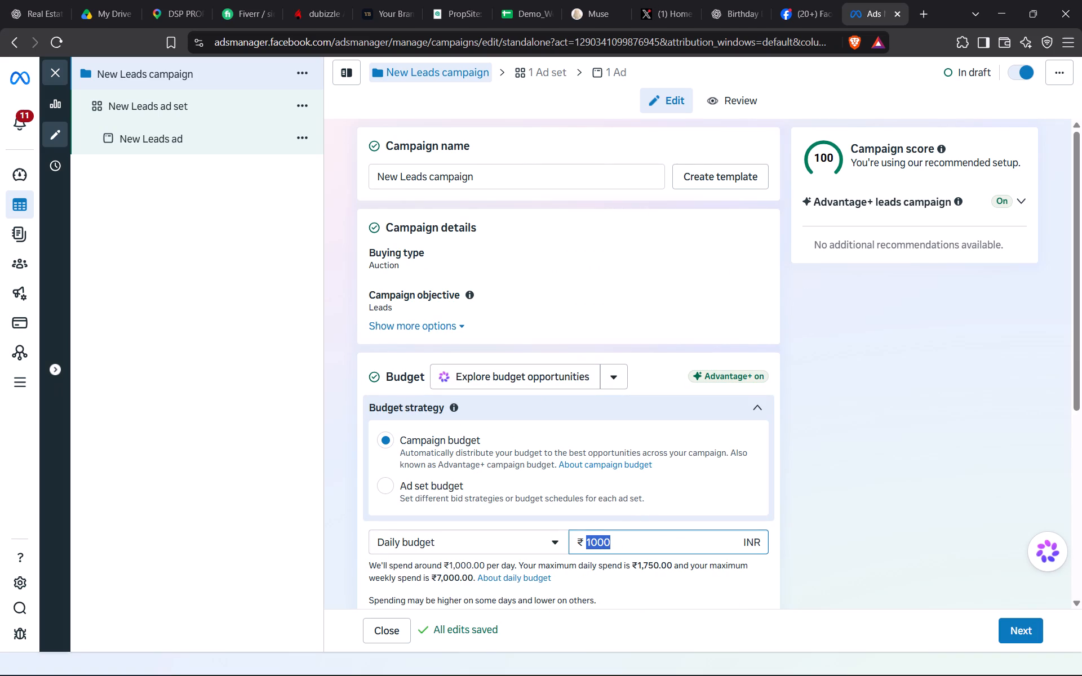
pyautogui.press('BackSpace')
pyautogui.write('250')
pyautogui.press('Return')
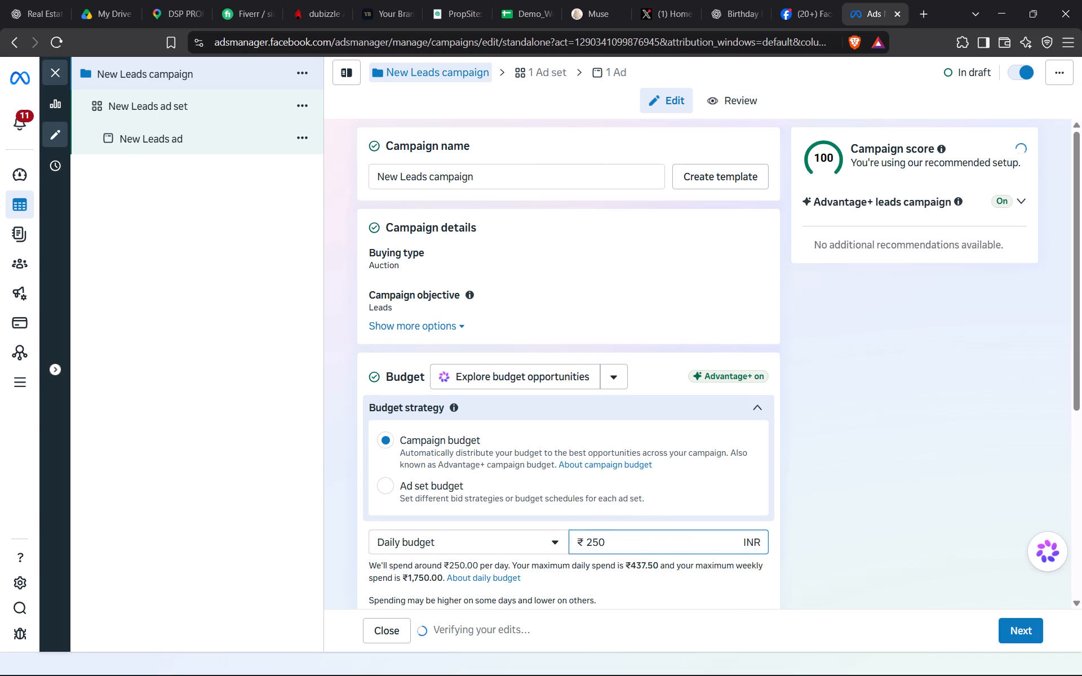
# Rename the campaign to "Lead Booster".
pyautogui.scroll(3, 544, 428)
pyautogui.moveTo(502, 174); pyautogui.dragTo(229, 163)
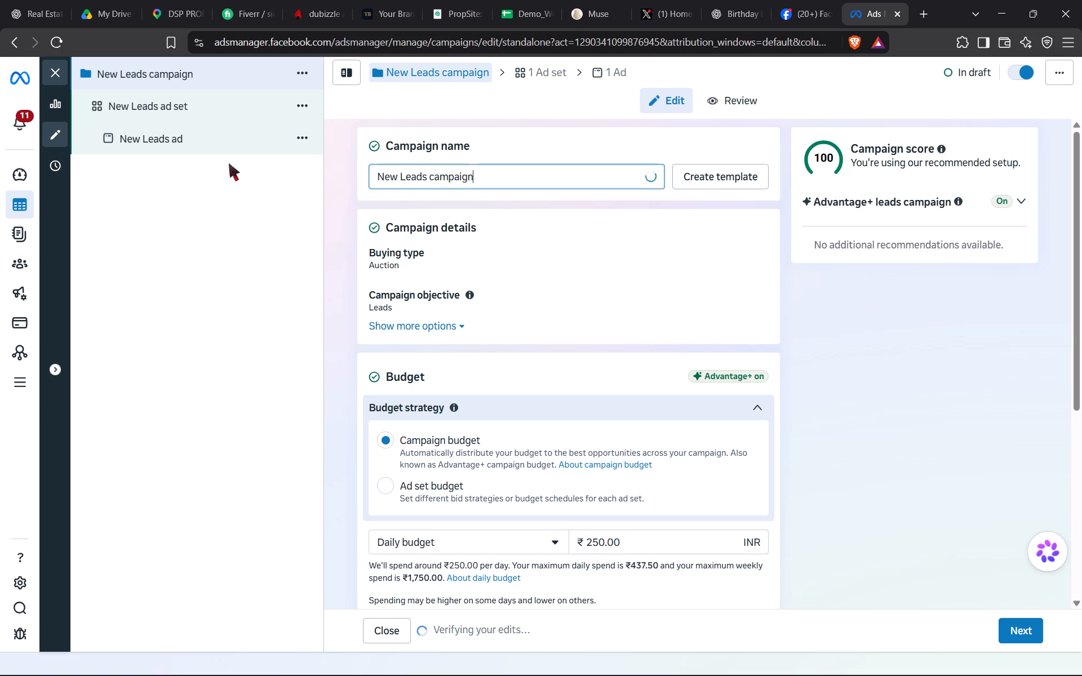
pyautogui.moveTo(229, 163); pyautogui.dragTo(207, 163)
pyautogui.press('BackSpace')
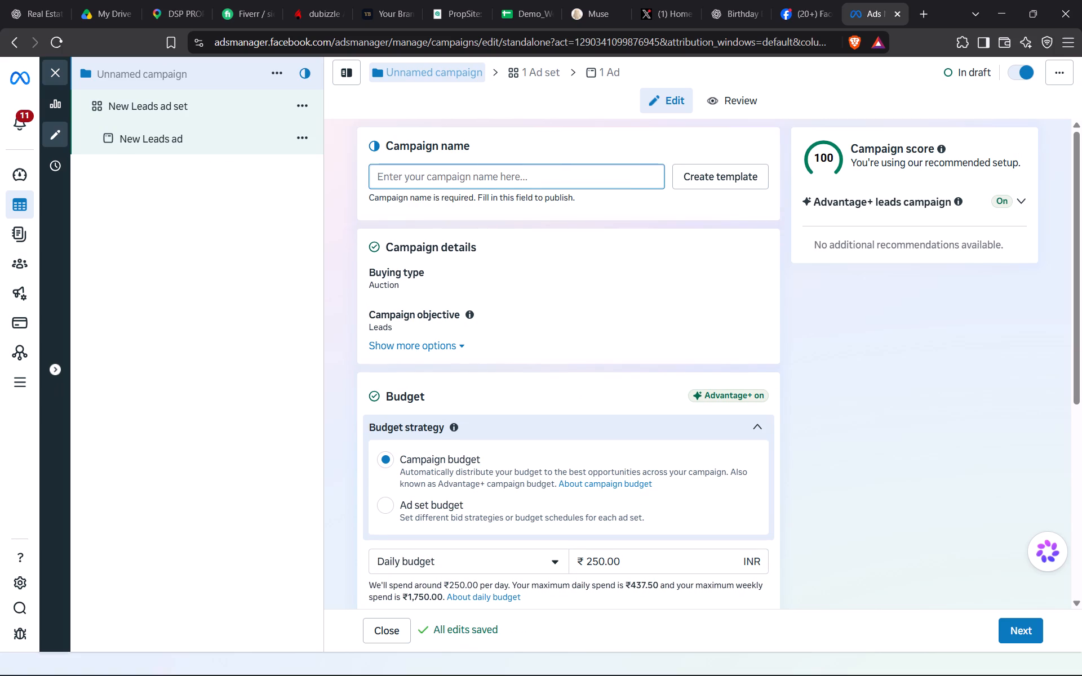
pyautogui.hotkey('shift', 'b')
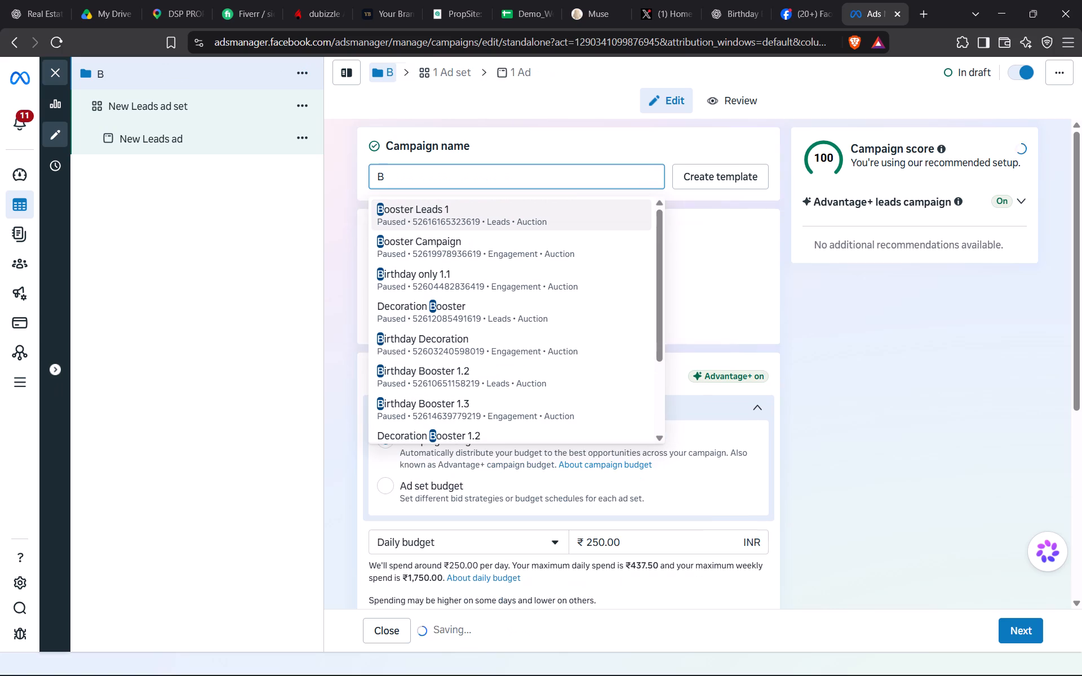
pyautogui.press('BackSpace')
pyautogui.write('Le')
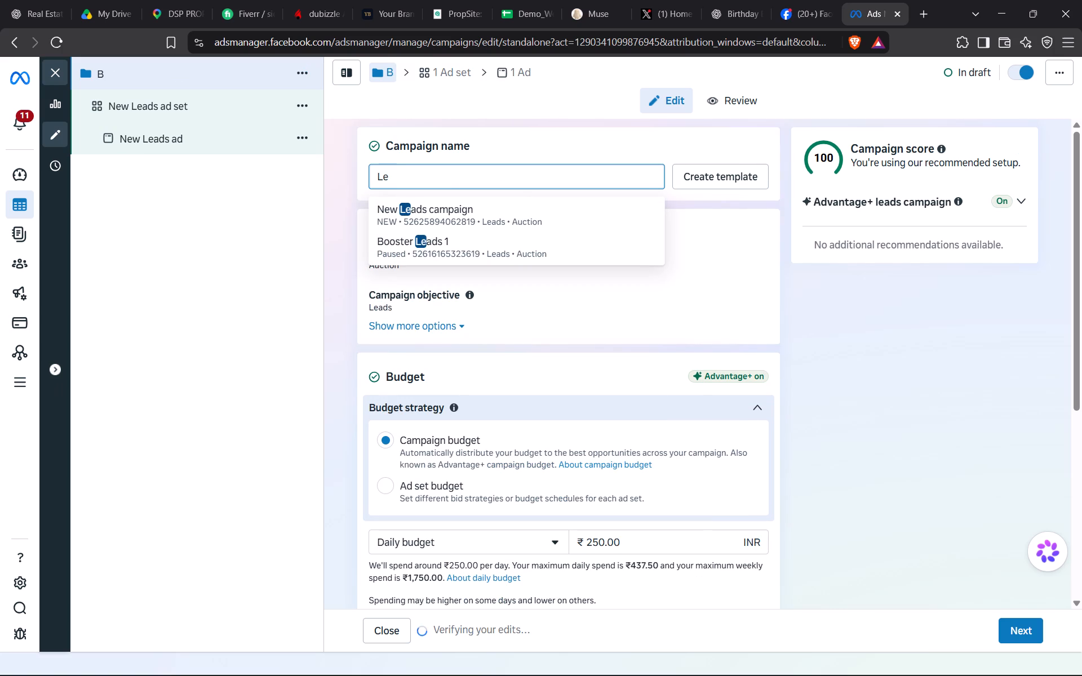
pyautogui.write('ad')
pyautogui.press('space')
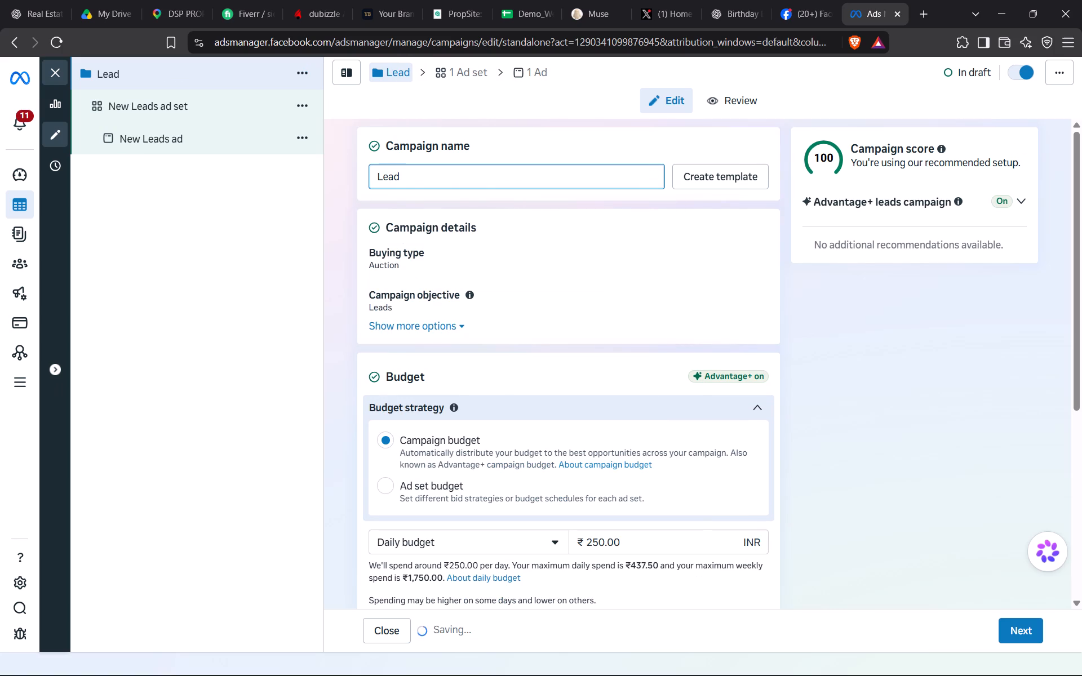
pyautogui.write('Booster')
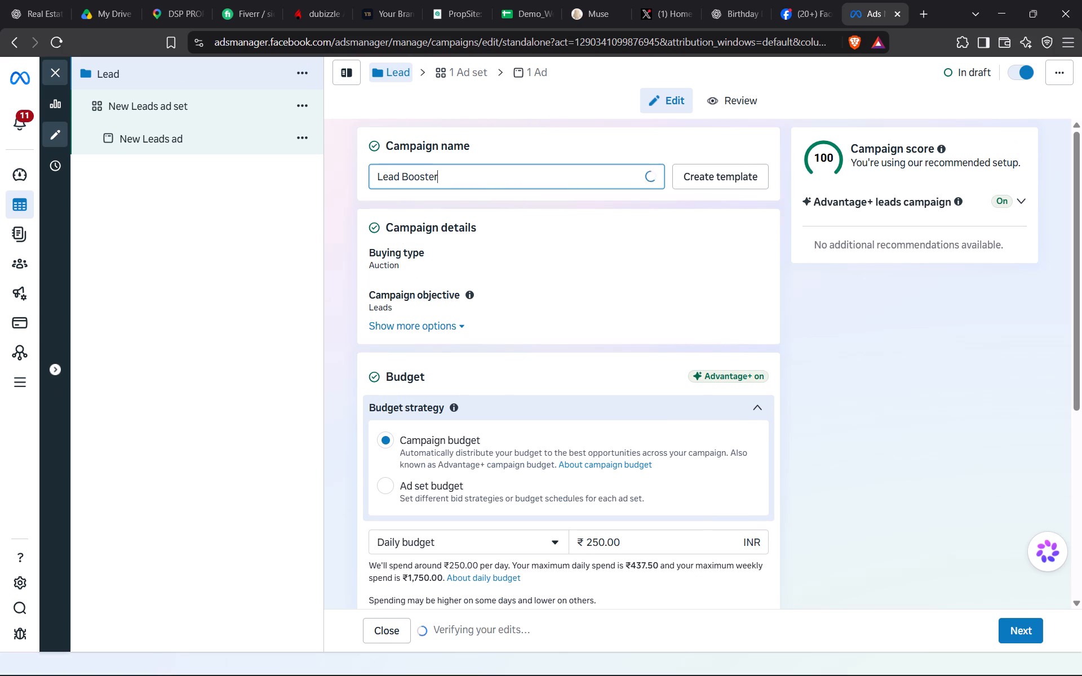
pyautogui.press('space')
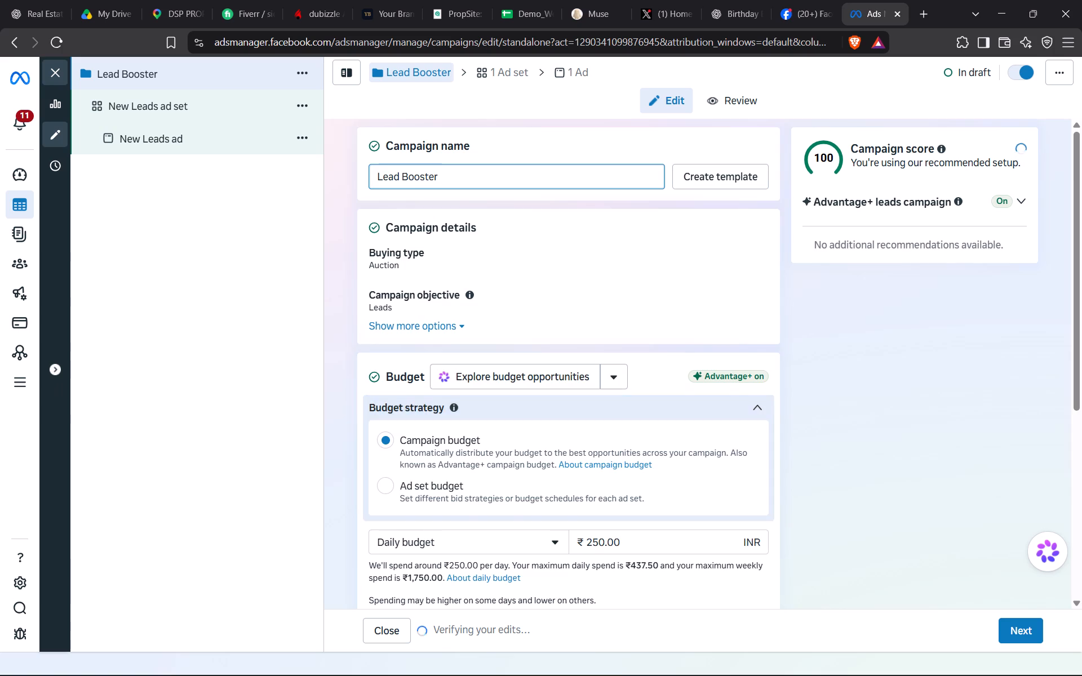
# Continue to the ad set level and rename the ad set to "lead birthday".
pyautogui.scroll(-8, 469, 477)
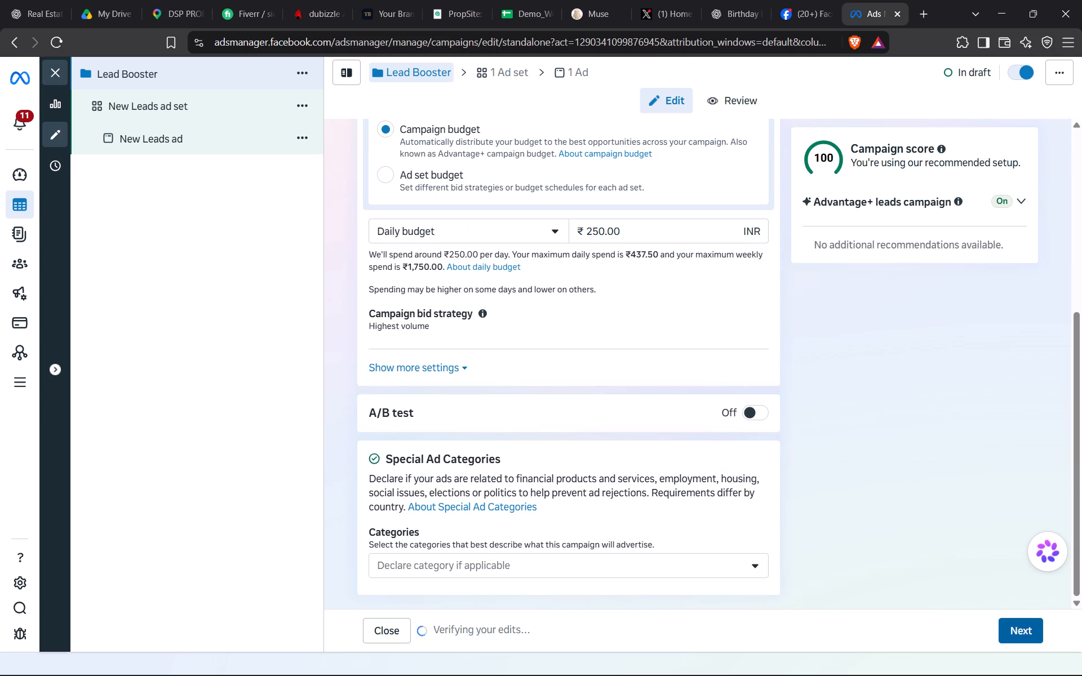
pyautogui.click(1034, 637)
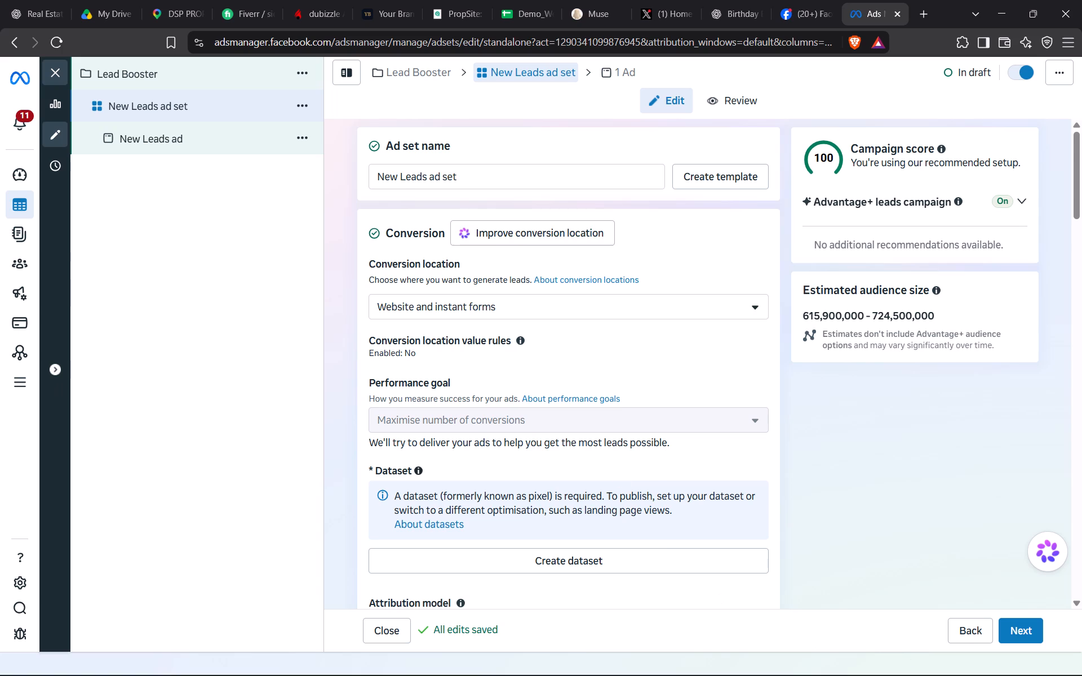
pyautogui.moveTo(507, 181); pyautogui.dragTo(255, 199)
pyautogui.press('BackSpace')
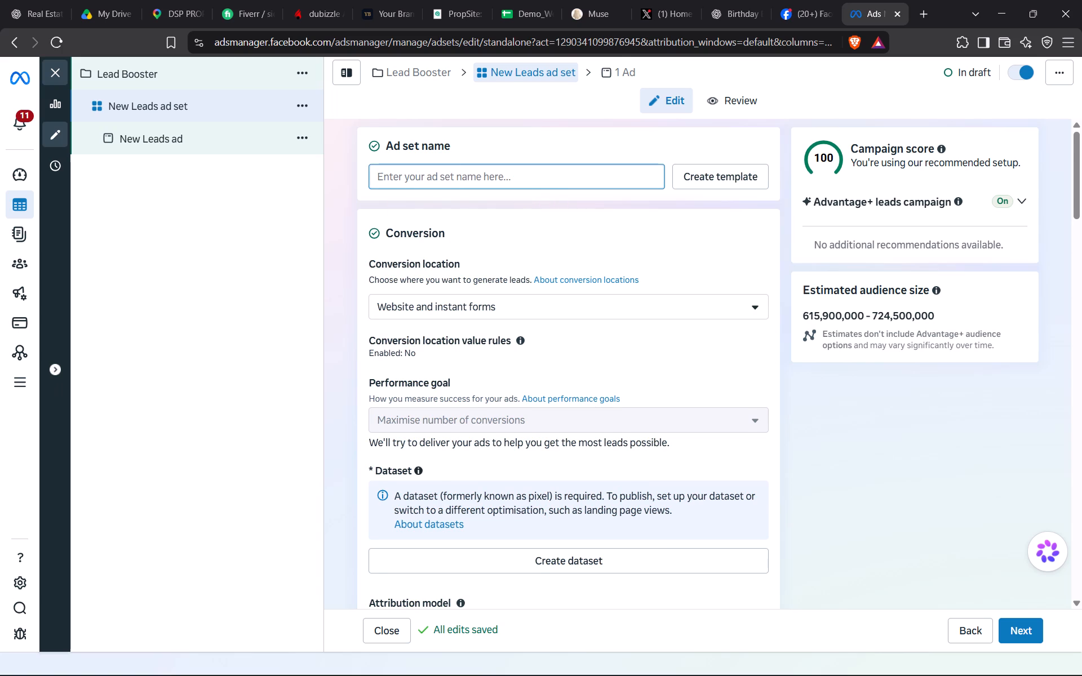
pyautogui.write('leas')
pyautogui.press('d')
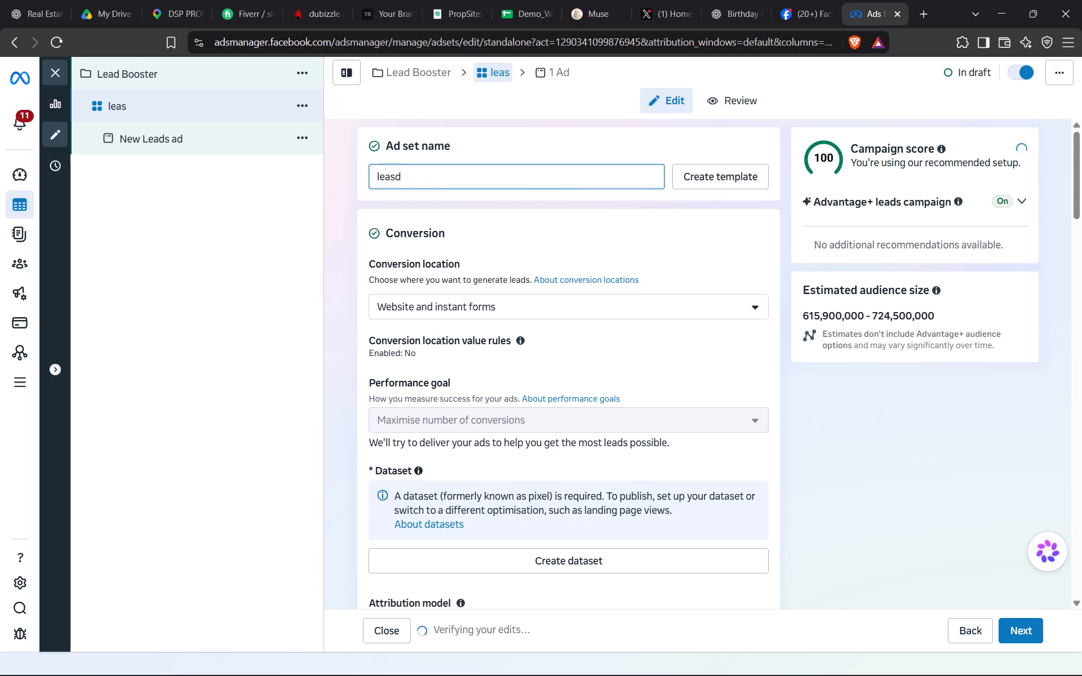
pyautogui.press('BackSpace')
pyautogui.press('BackSpace')
pyautogui.write('d birthf')
pyautogui.press('BackSpace')
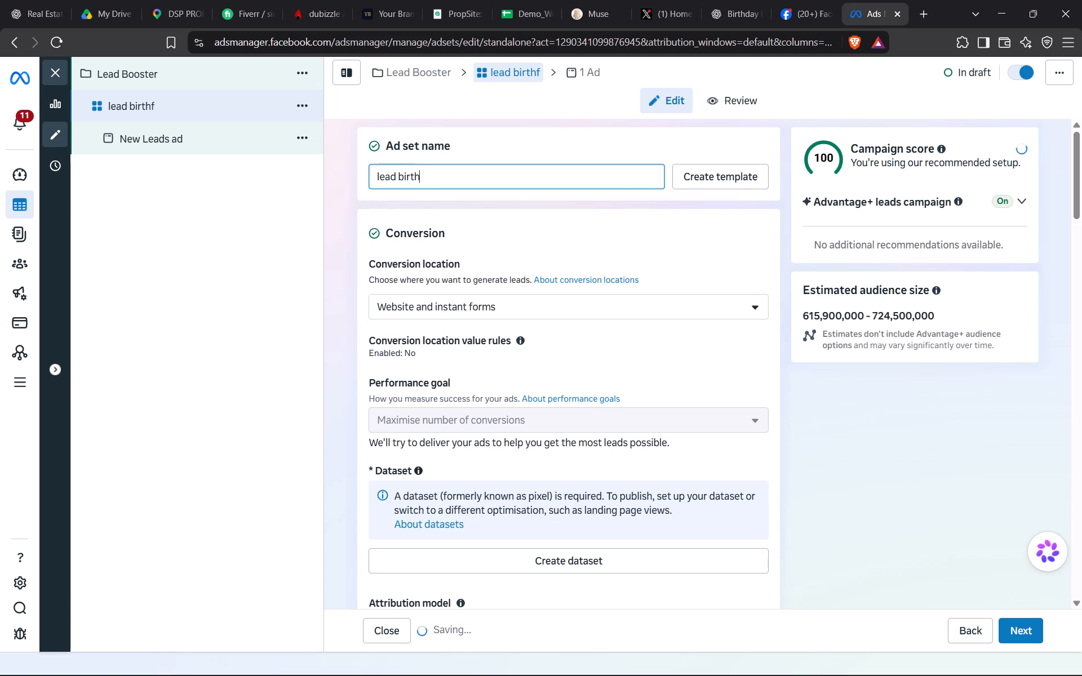
pyautogui.write('day')
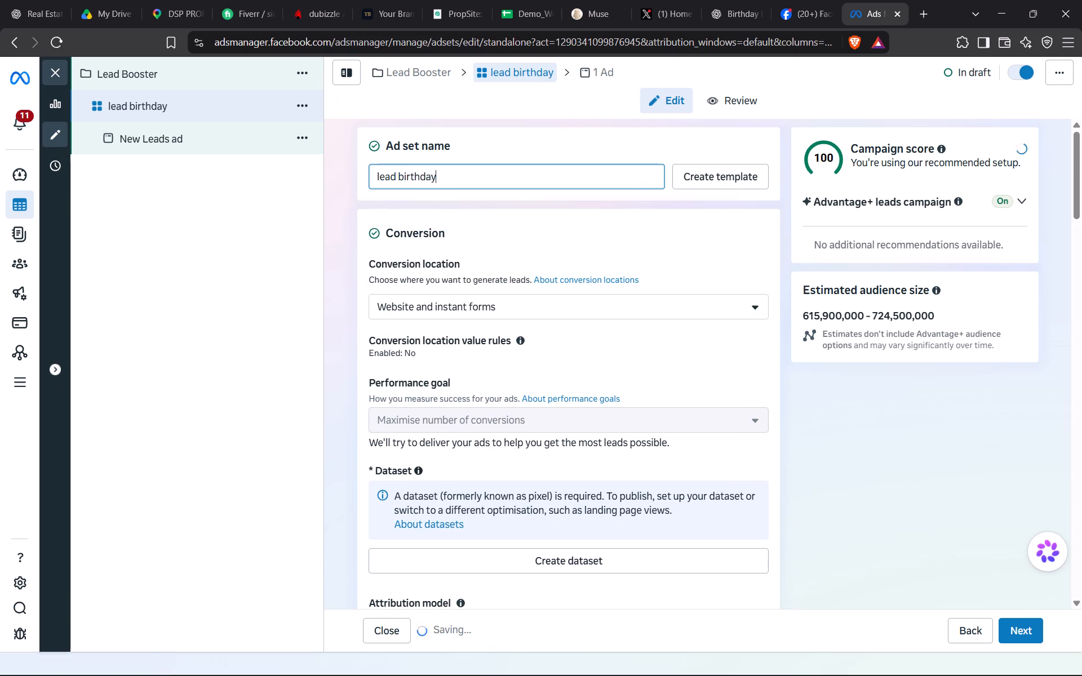
# Set the ad set's conversion location to the single option Message destinations.
pyautogui.scroll(-1, 423, 348)
pyautogui.click(499, 235)
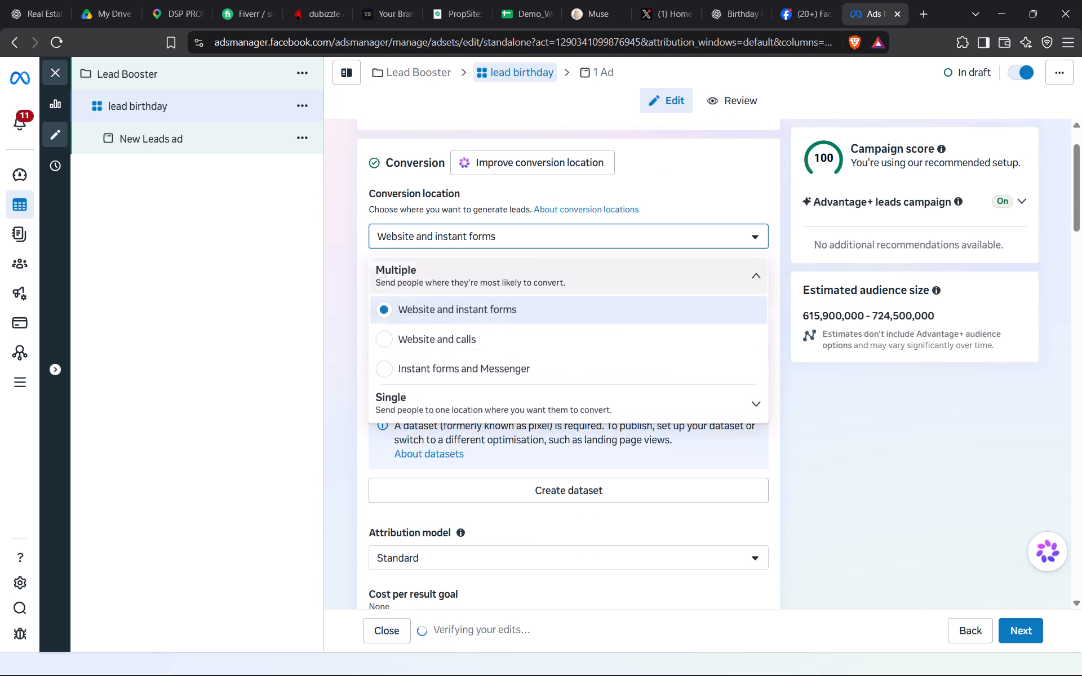
pyautogui.click(455, 393)
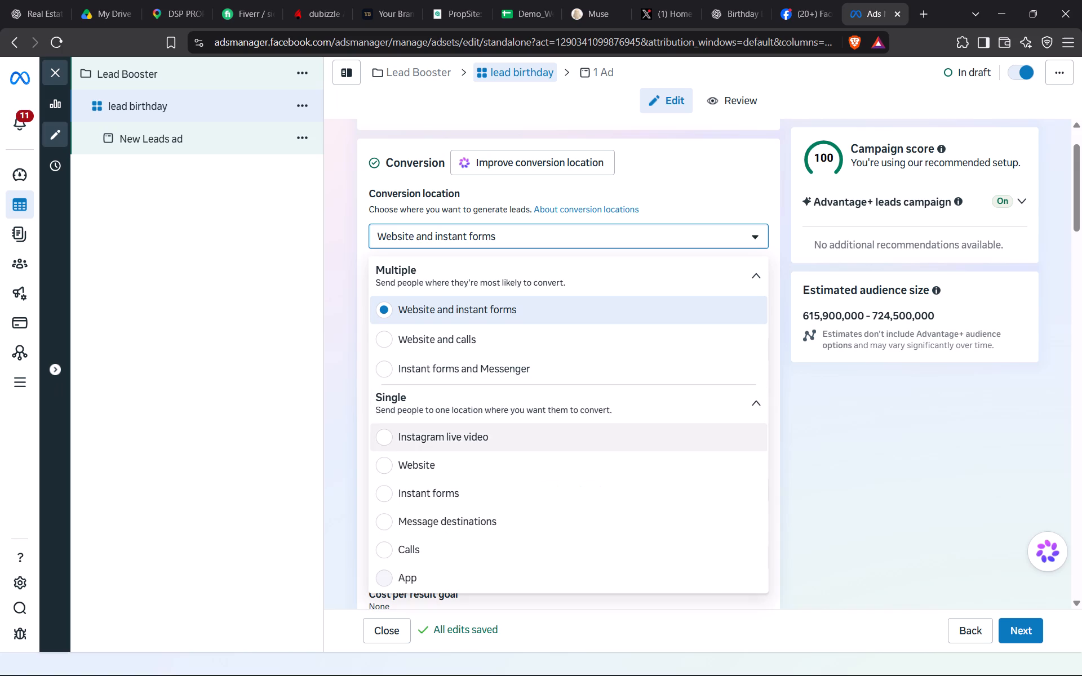
pyautogui.scroll(-1, 463, 463)
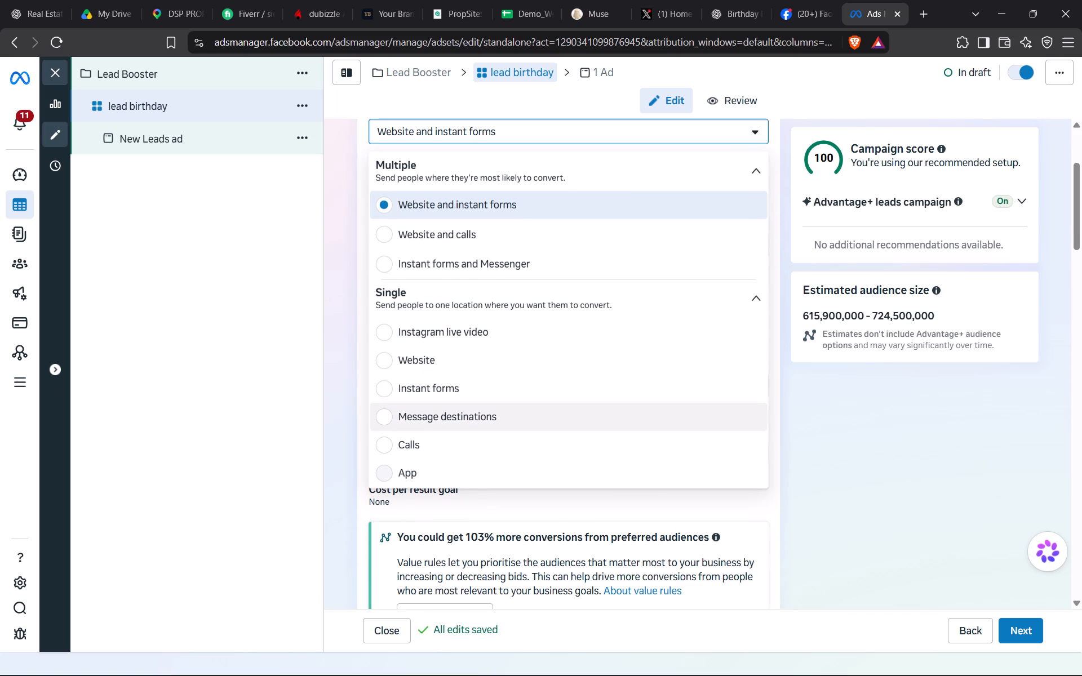
pyautogui.click(428, 411)
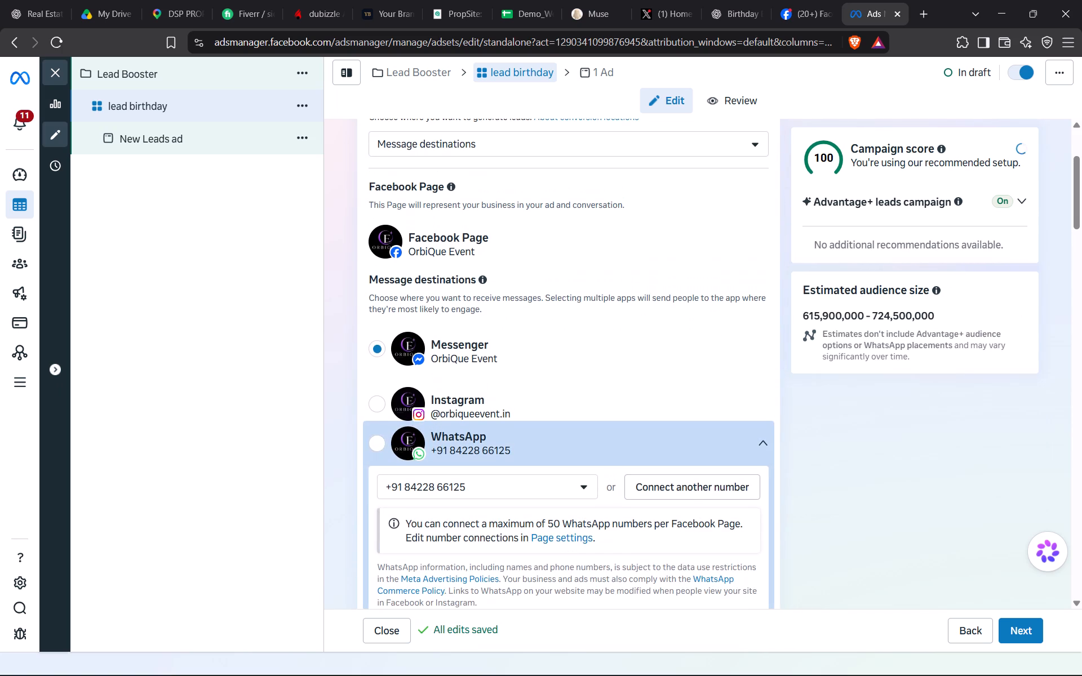
# Choose WhatsApp as the message destination and switch it to the other connected WhatsApp number.
pyautogui.click(378, 443)
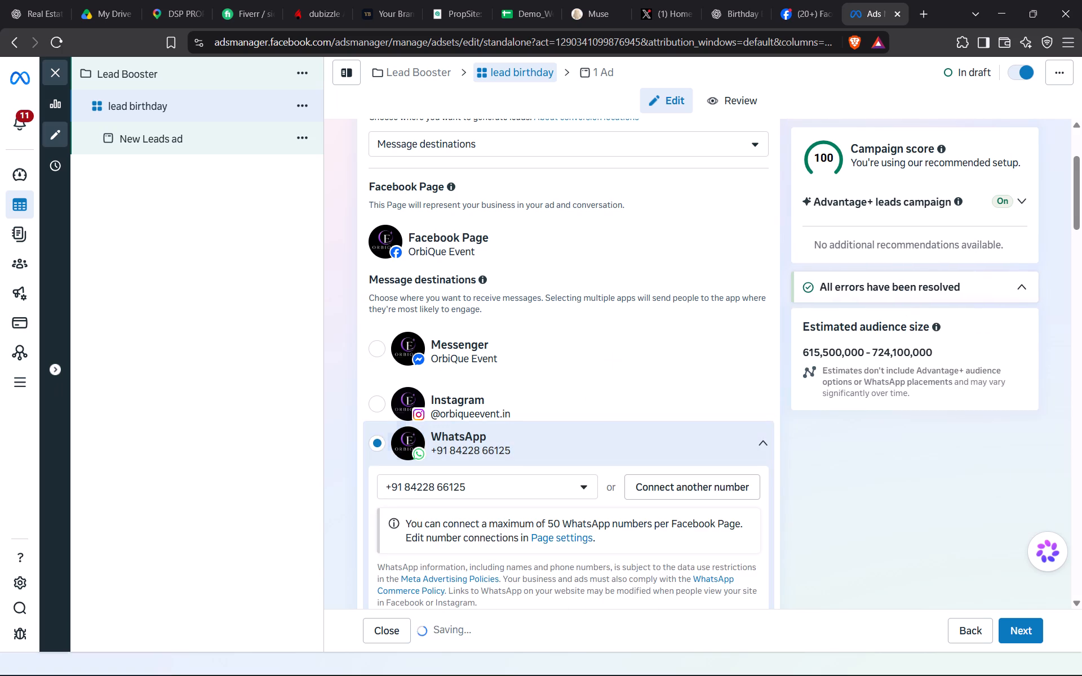
pyautogui.click(582, 496)
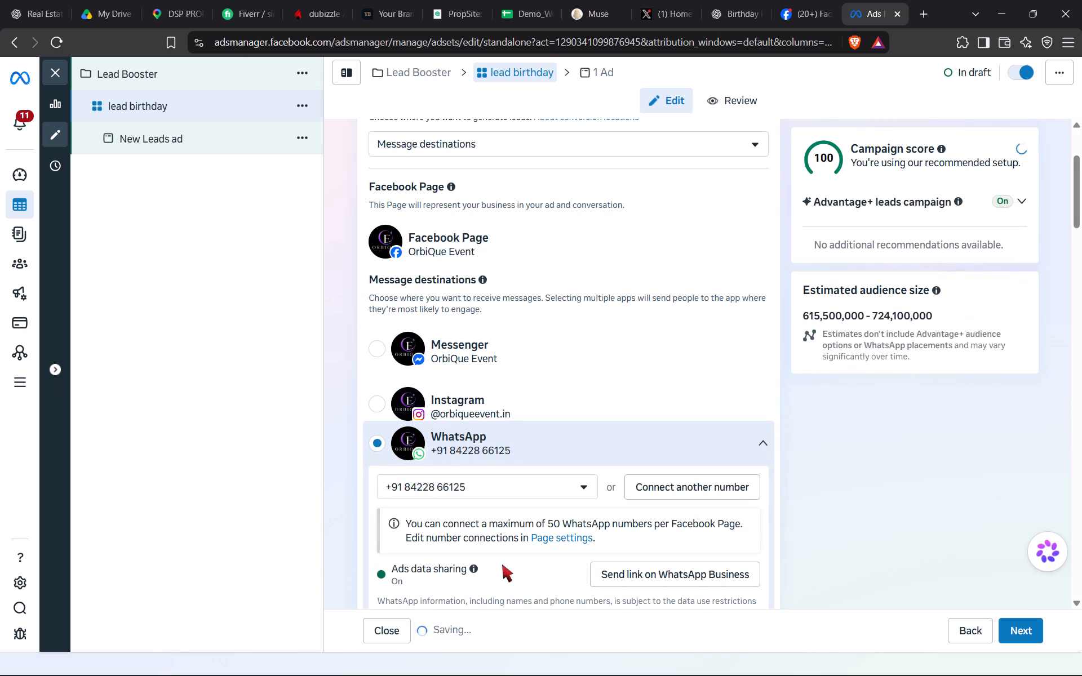
pyautogui.click(508, 491)
pyautogui.click(465, 572)
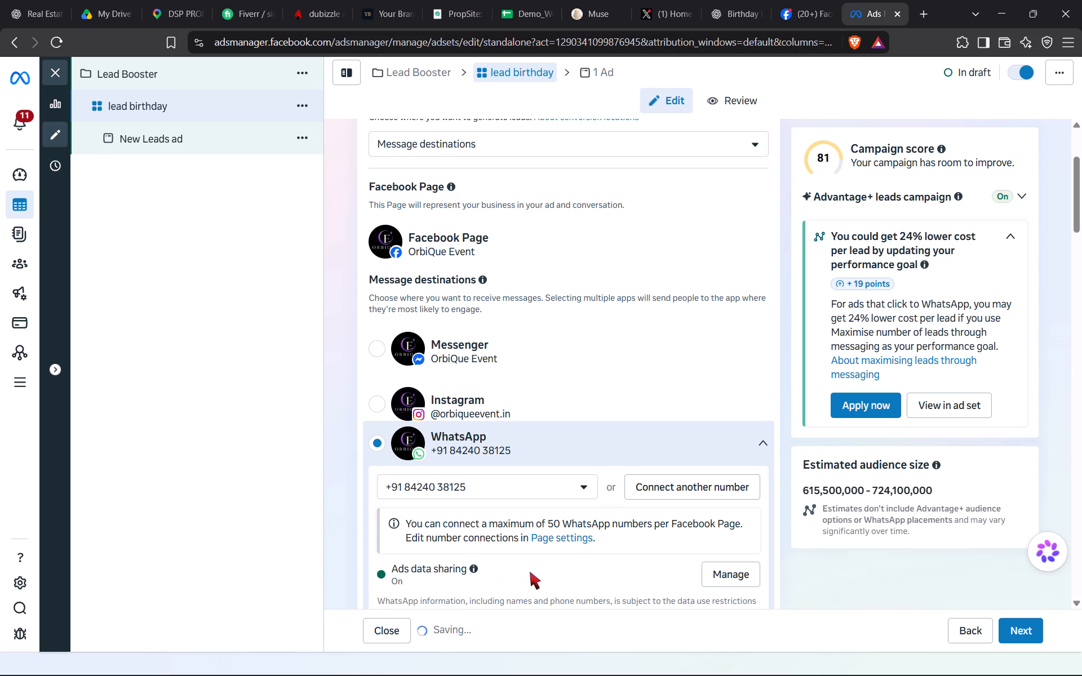
# Open the list of saved audiences in the ad set's Audience section.
pyautogui.scroll(-7, 530, 572)
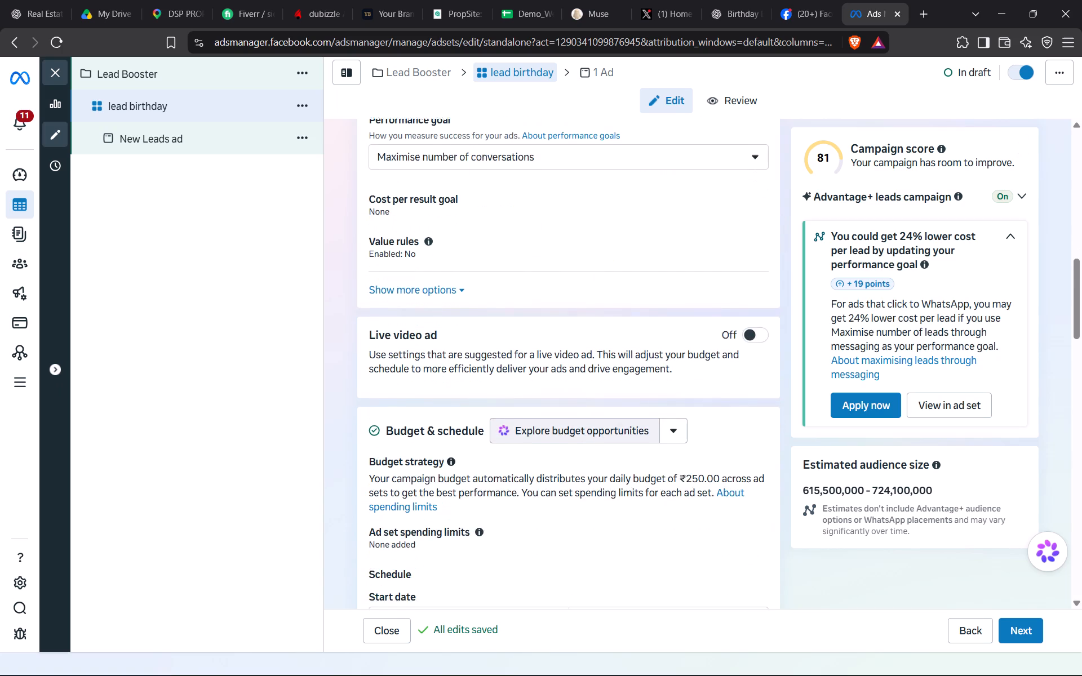
pyautogui.scroll(-2, 530, 572)
pyautogui.scroll(1, 473, 489)
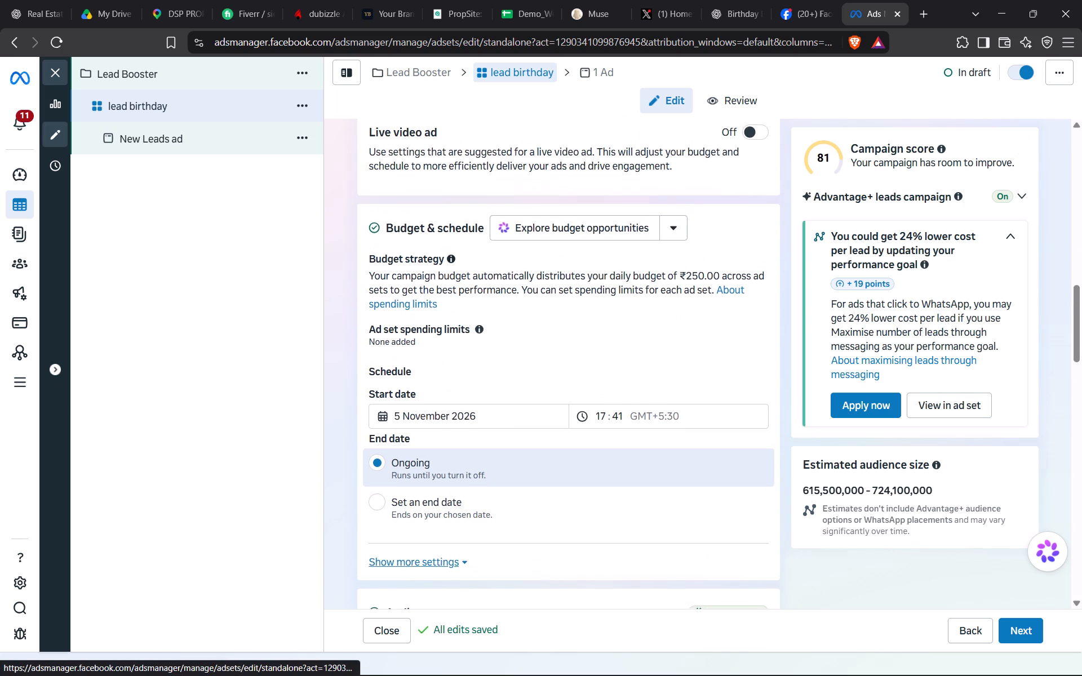
pyautogui.scroll(1, 473, 489)
pyautogui.scroll(-2, 473, 489)
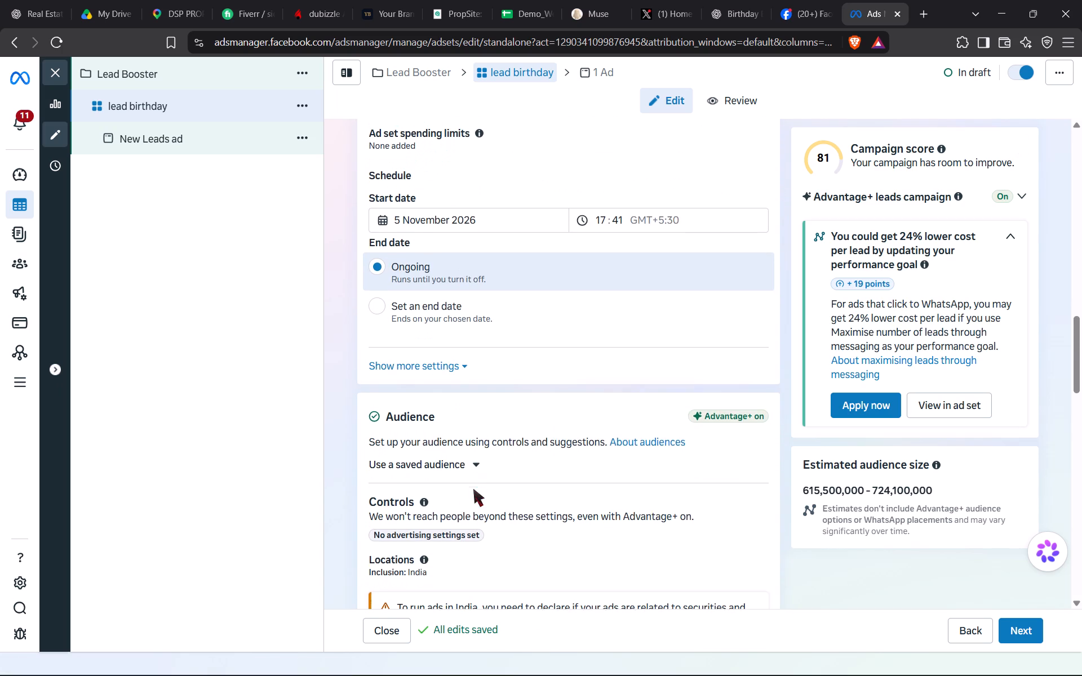
pyautogui.scroll(-1, 473, 489)
pyautogui.click(455, 461)
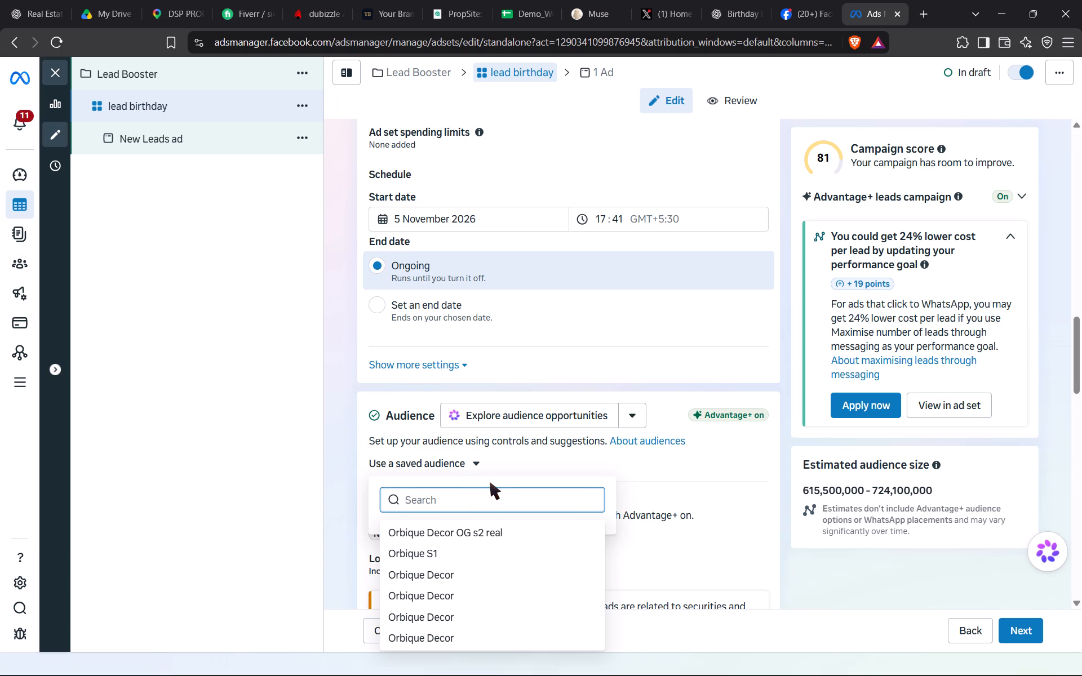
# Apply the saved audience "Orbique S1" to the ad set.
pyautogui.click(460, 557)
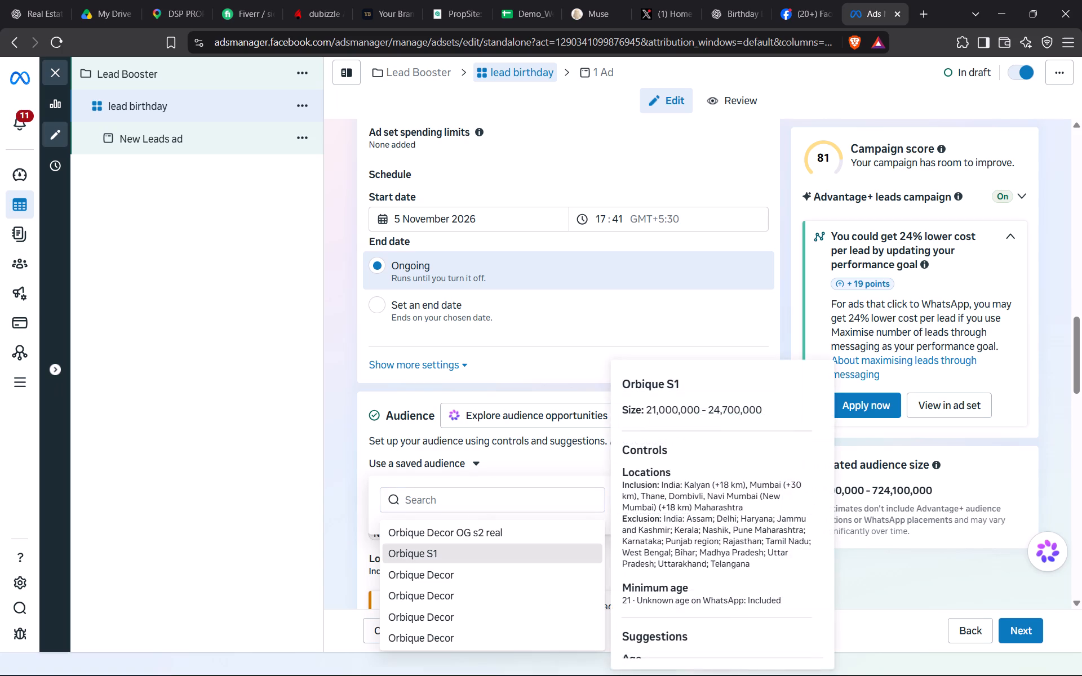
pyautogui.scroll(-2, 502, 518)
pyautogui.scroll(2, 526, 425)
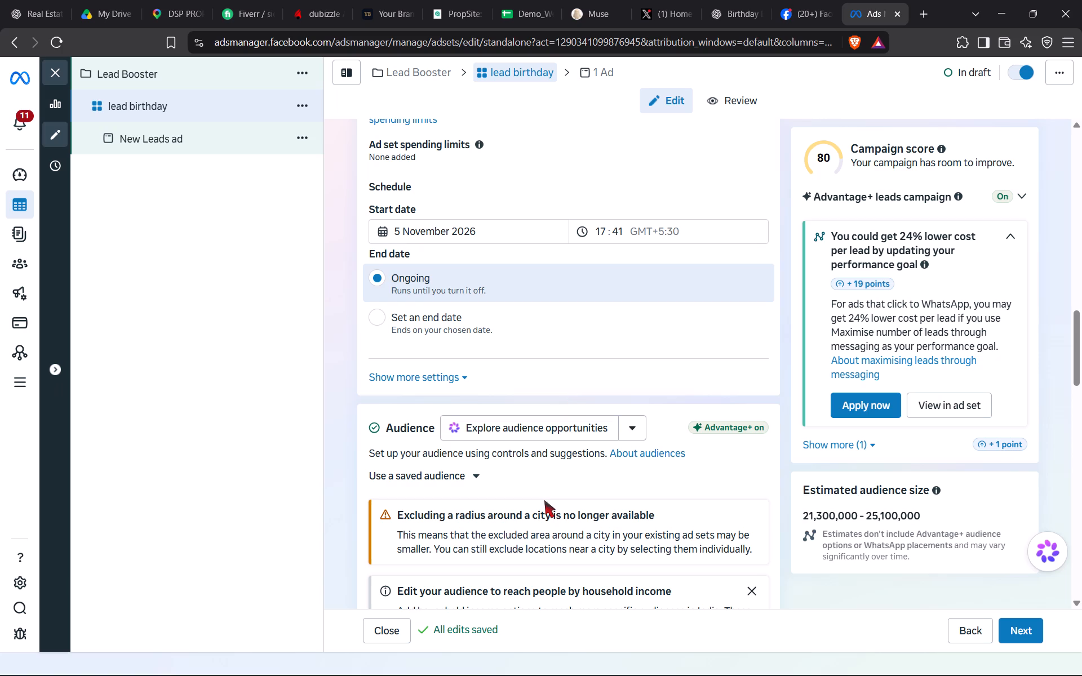
# Apply the recommendations to maximise leads through messaging and to reach people interested in the selected cities or regions.
pyautogui.click(862, 411)
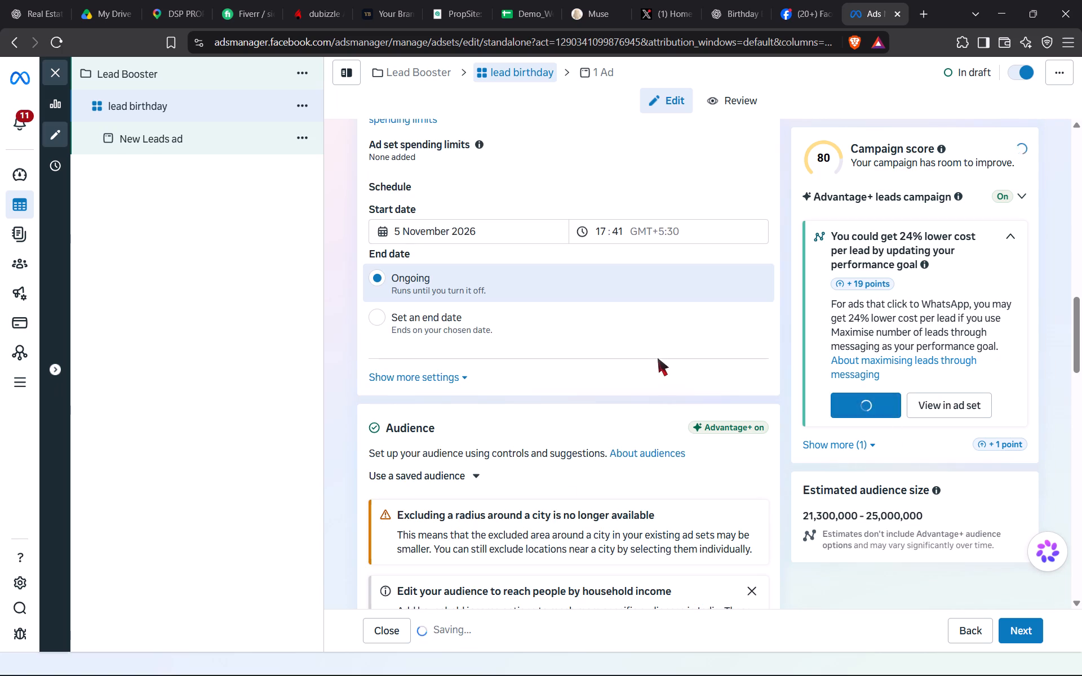
pyautogui.click(850, 366)
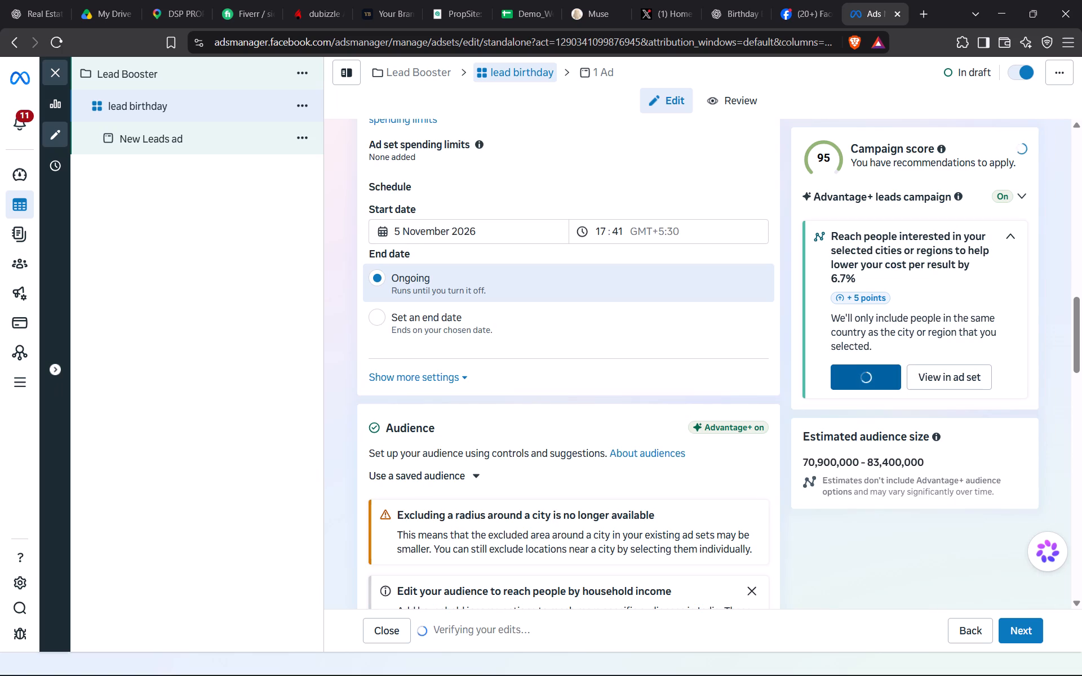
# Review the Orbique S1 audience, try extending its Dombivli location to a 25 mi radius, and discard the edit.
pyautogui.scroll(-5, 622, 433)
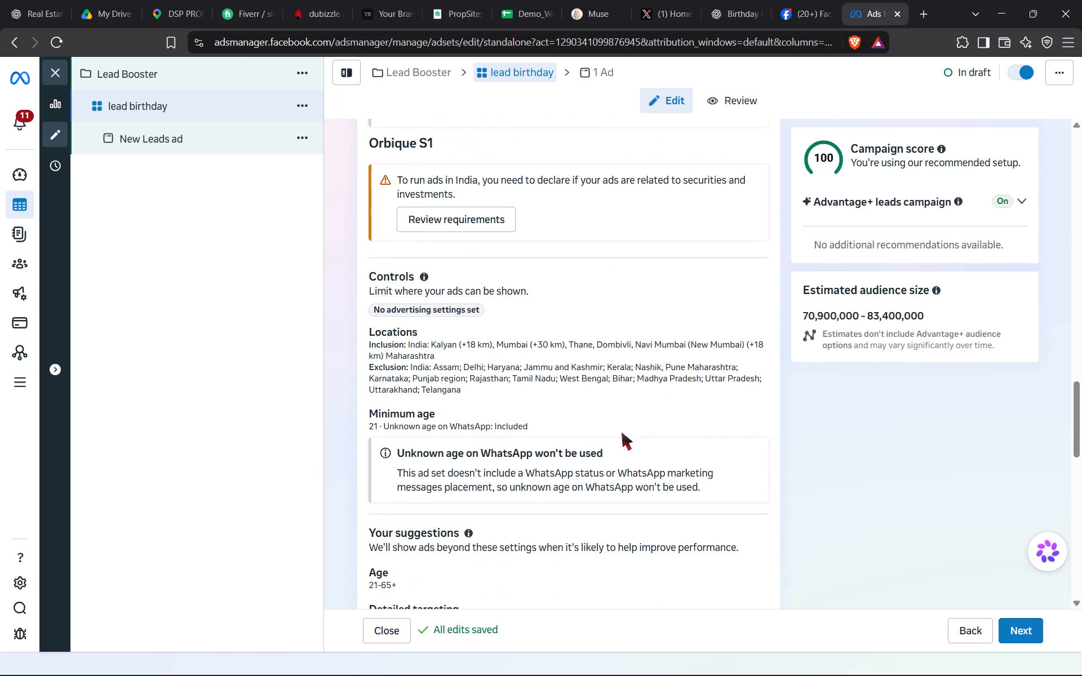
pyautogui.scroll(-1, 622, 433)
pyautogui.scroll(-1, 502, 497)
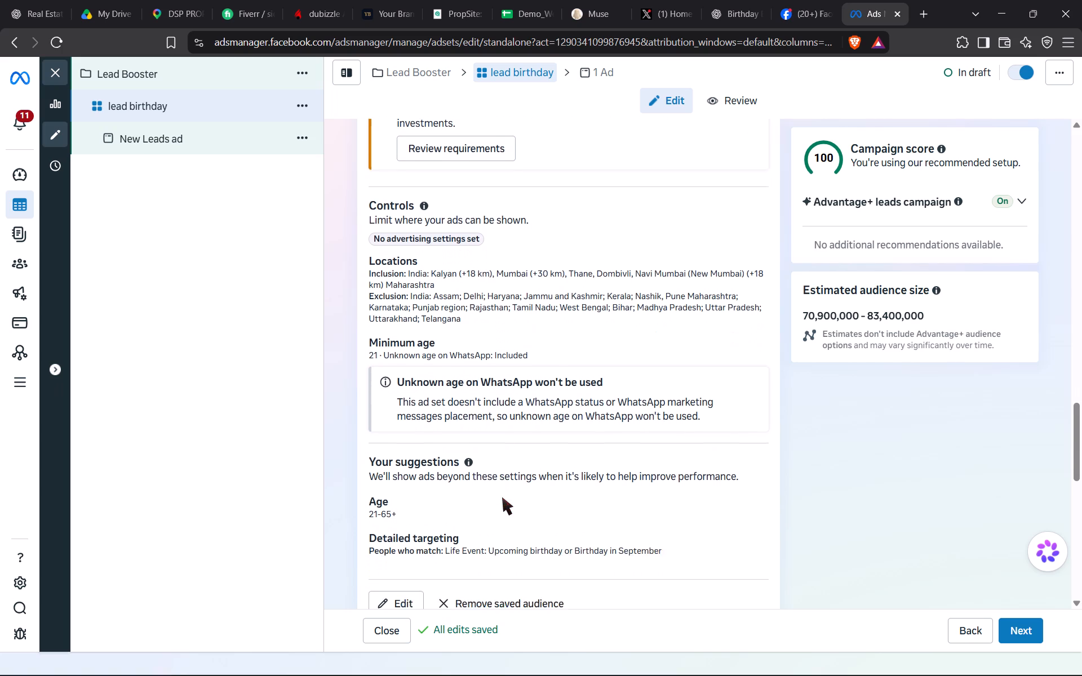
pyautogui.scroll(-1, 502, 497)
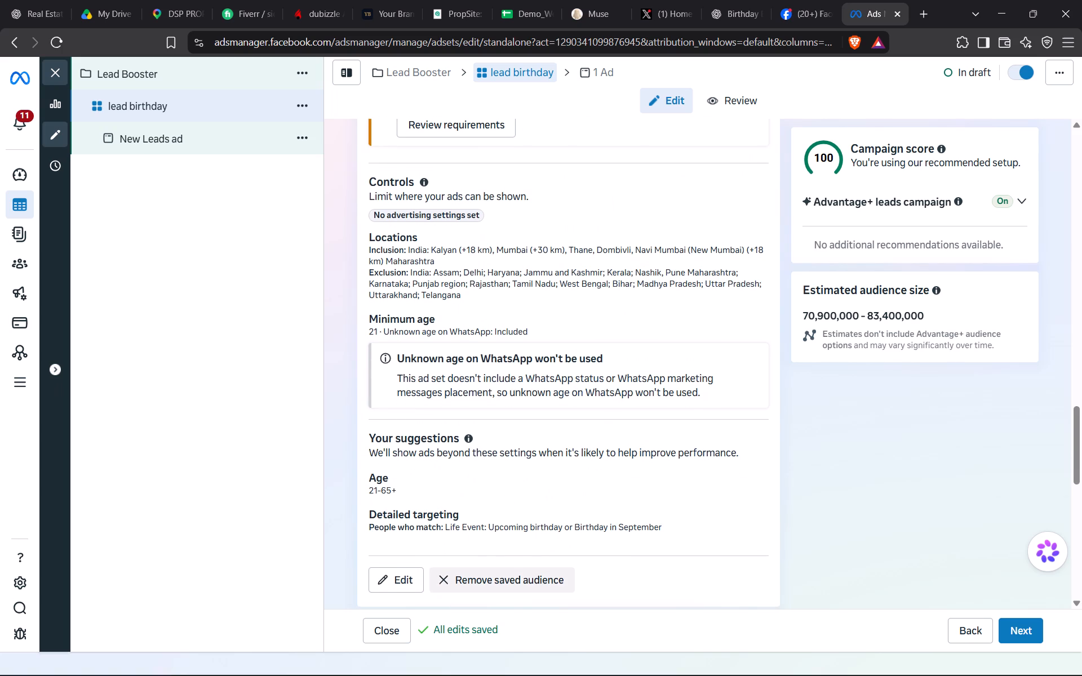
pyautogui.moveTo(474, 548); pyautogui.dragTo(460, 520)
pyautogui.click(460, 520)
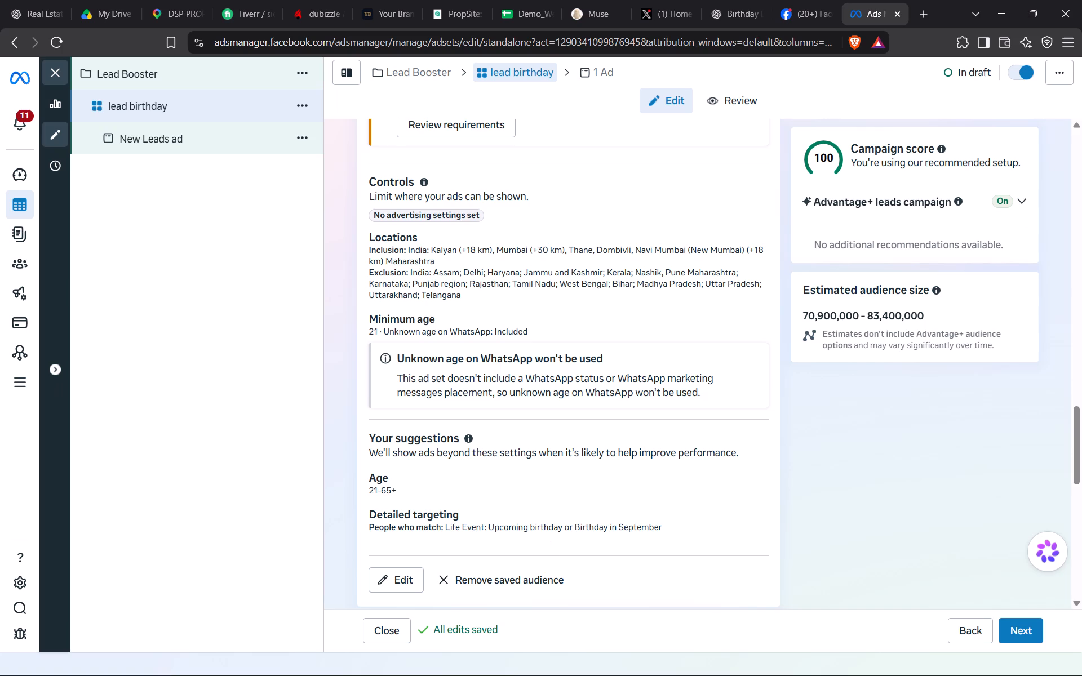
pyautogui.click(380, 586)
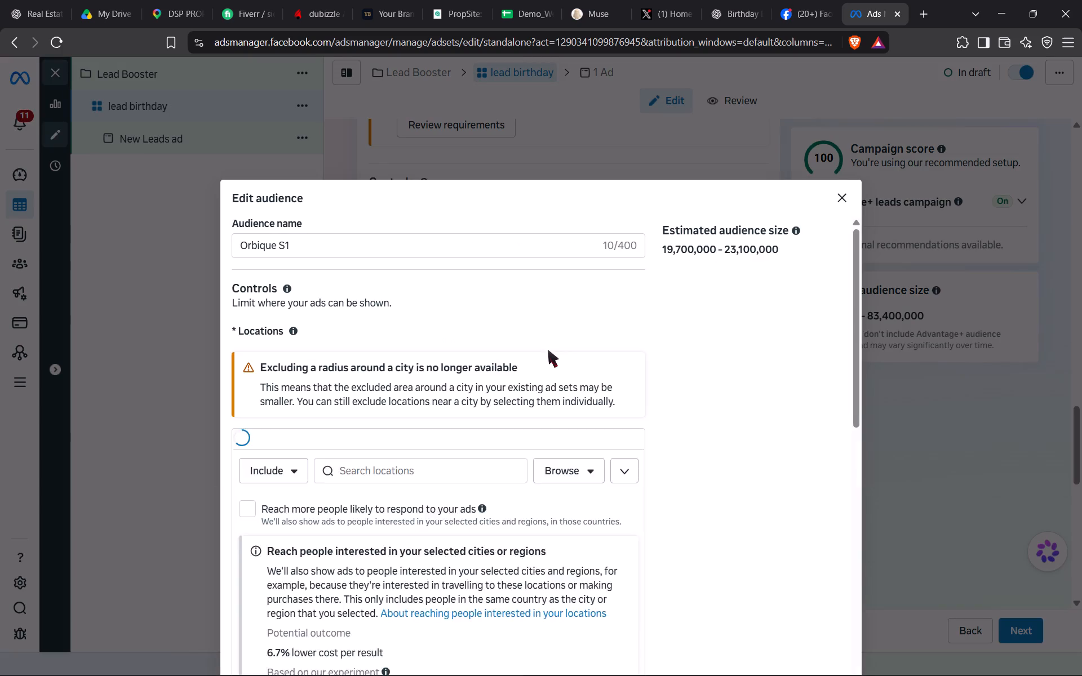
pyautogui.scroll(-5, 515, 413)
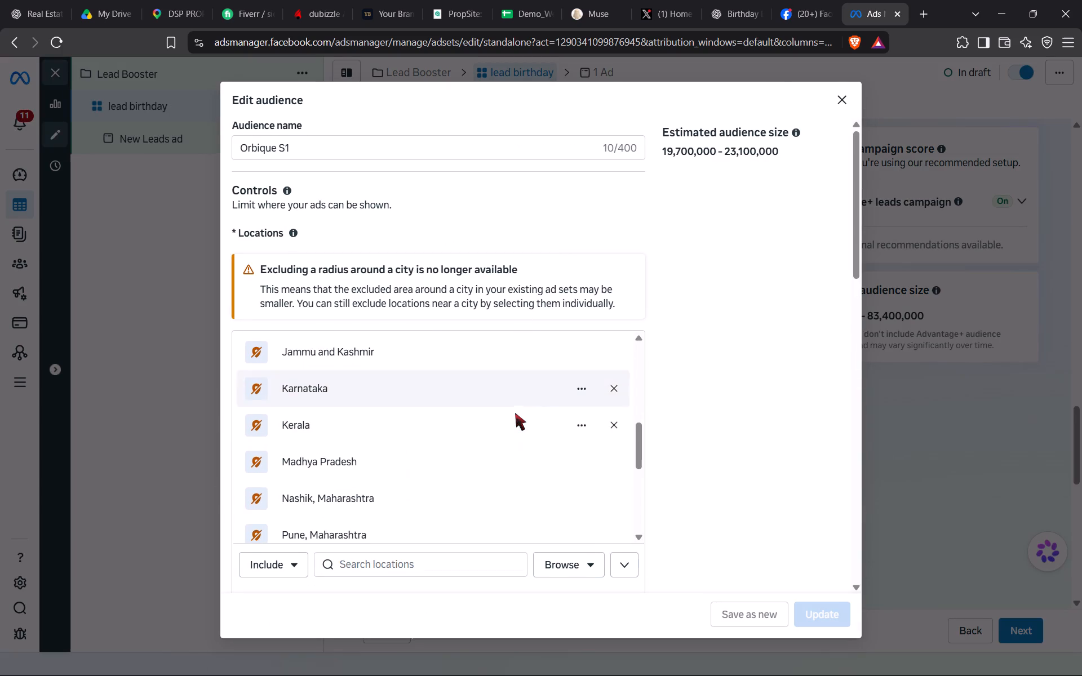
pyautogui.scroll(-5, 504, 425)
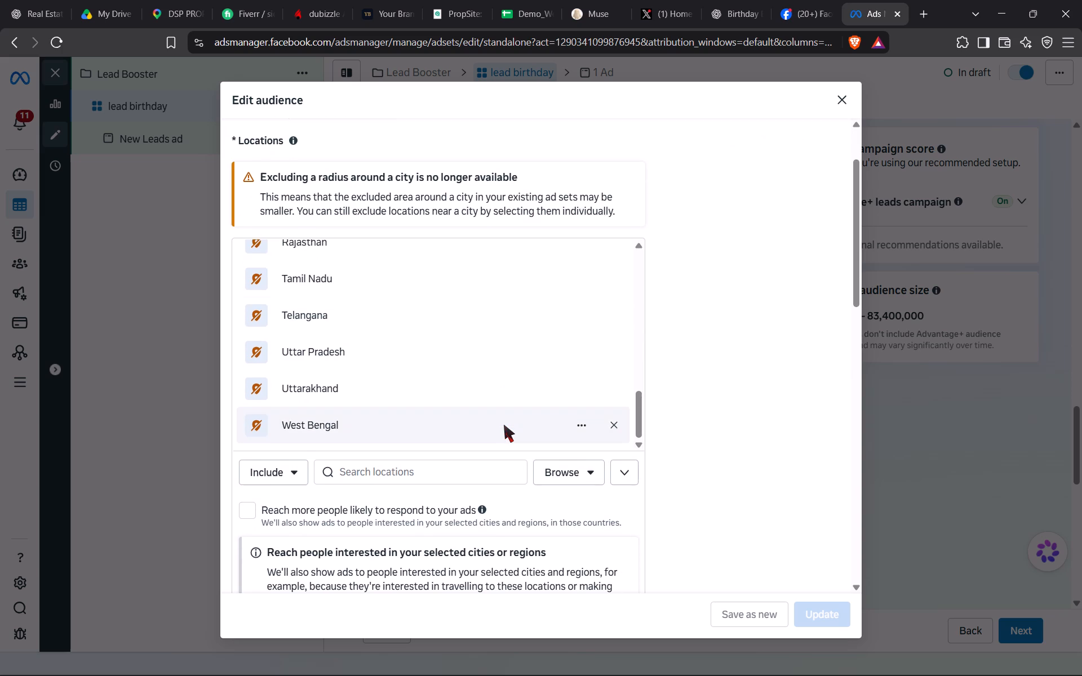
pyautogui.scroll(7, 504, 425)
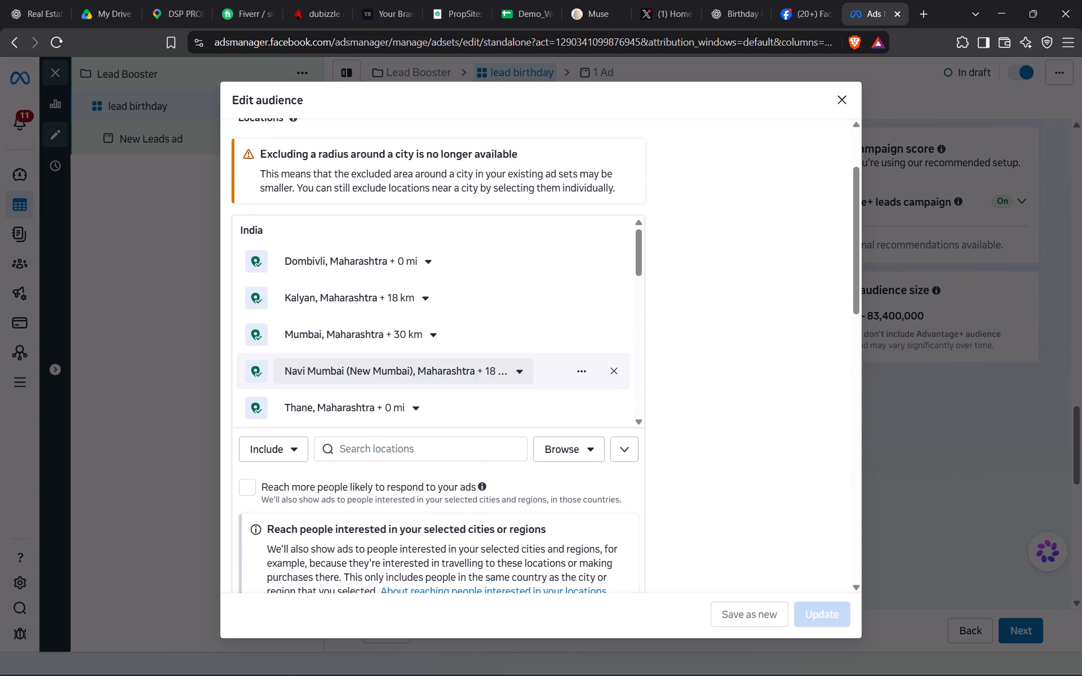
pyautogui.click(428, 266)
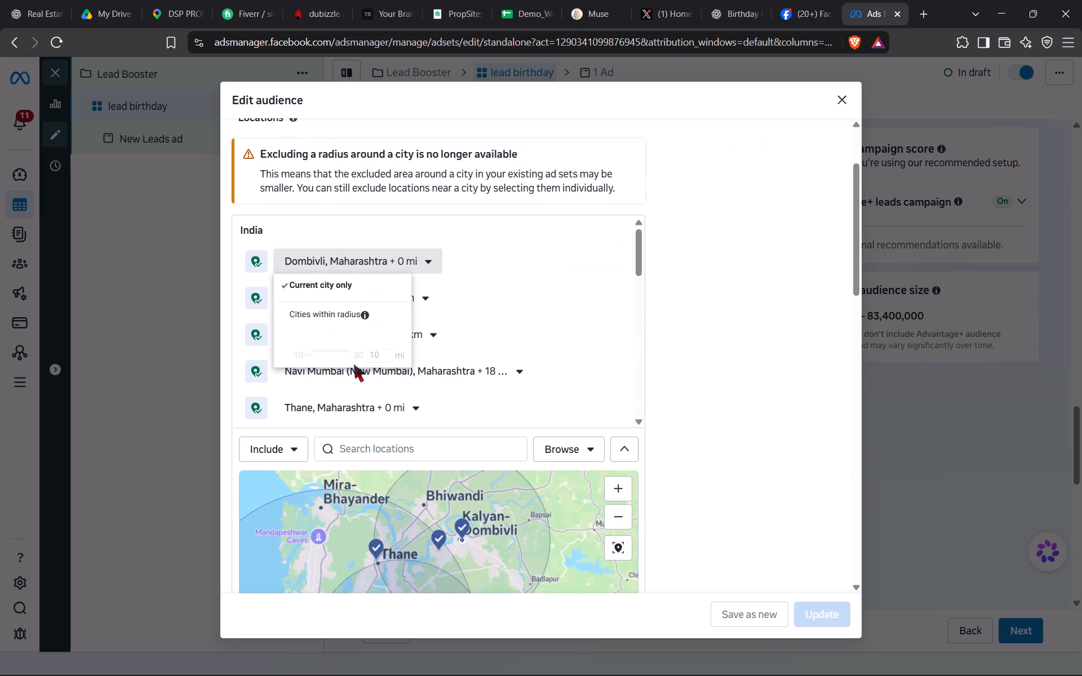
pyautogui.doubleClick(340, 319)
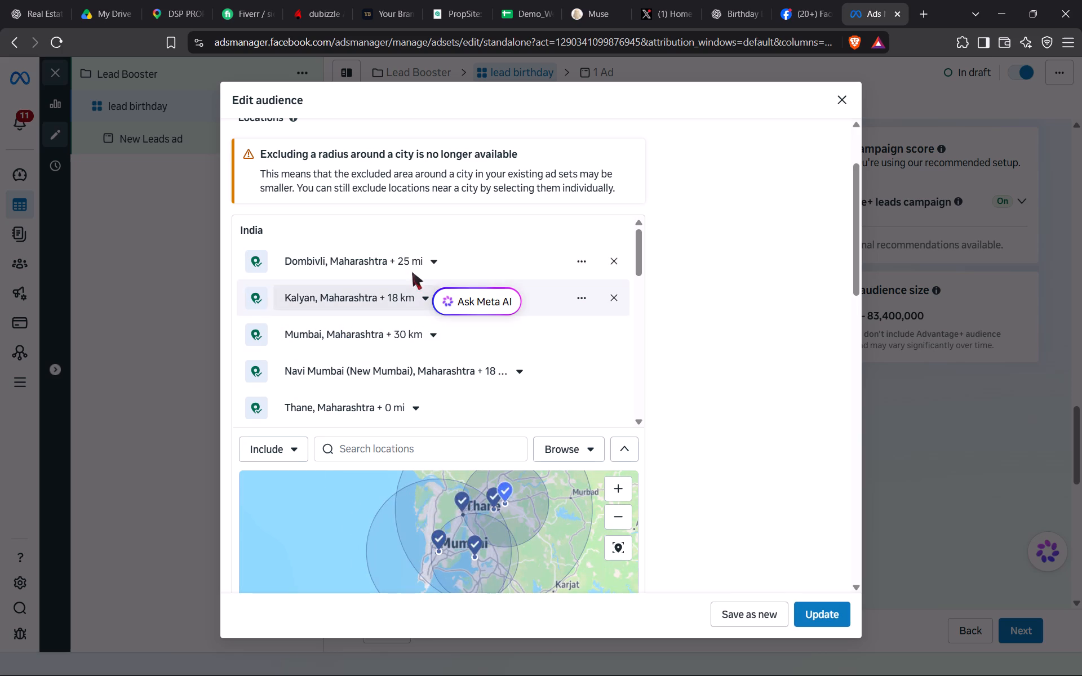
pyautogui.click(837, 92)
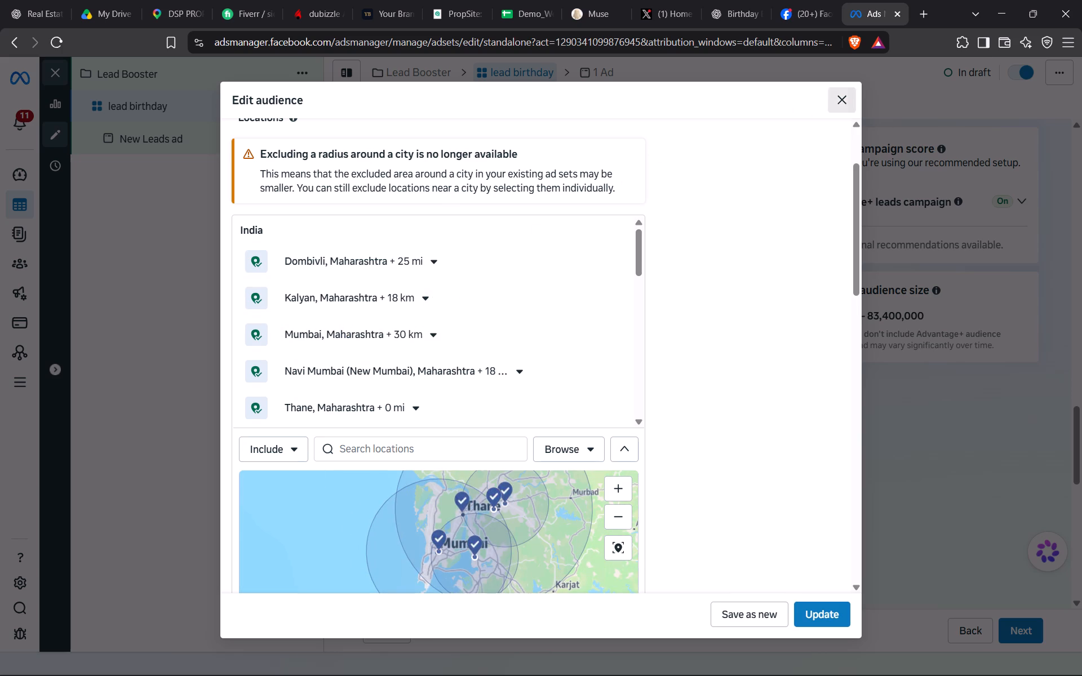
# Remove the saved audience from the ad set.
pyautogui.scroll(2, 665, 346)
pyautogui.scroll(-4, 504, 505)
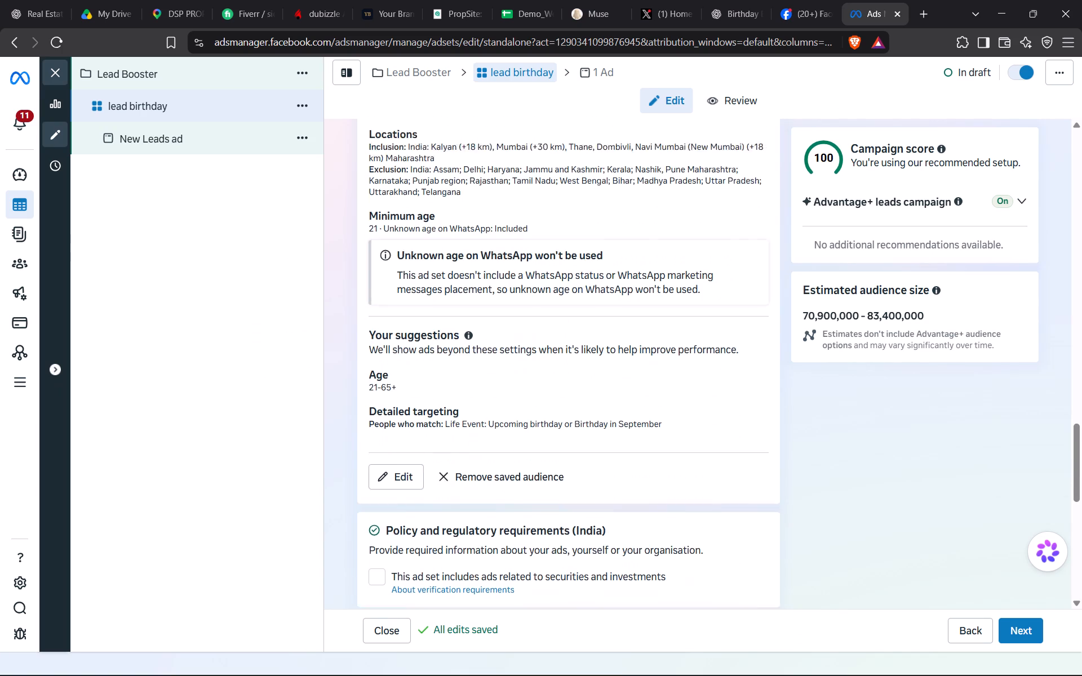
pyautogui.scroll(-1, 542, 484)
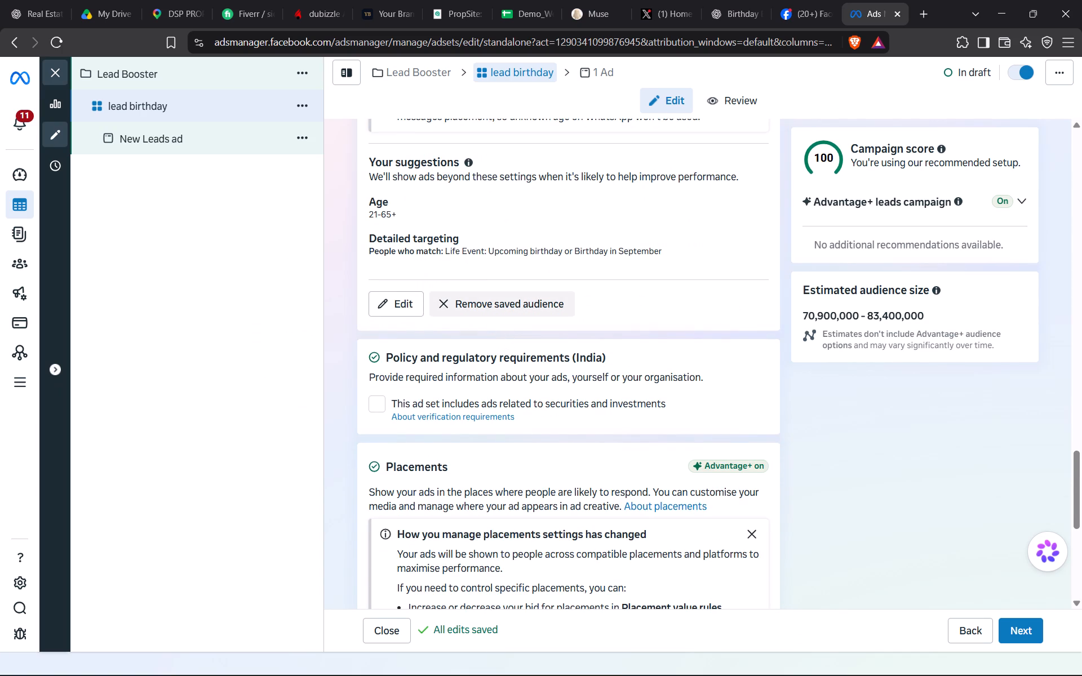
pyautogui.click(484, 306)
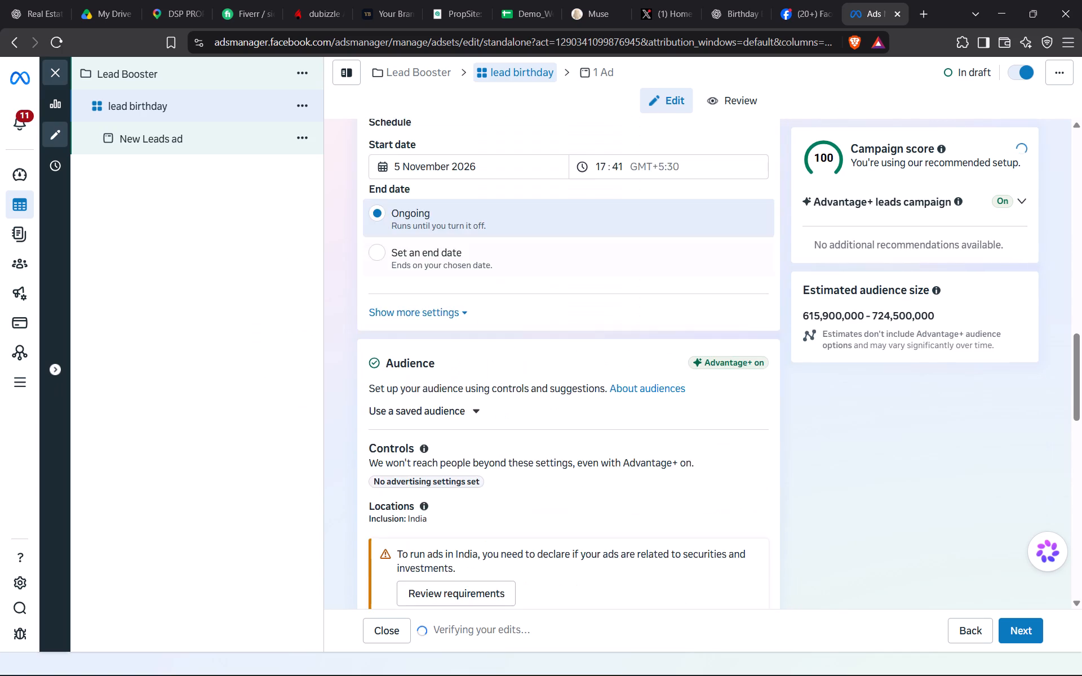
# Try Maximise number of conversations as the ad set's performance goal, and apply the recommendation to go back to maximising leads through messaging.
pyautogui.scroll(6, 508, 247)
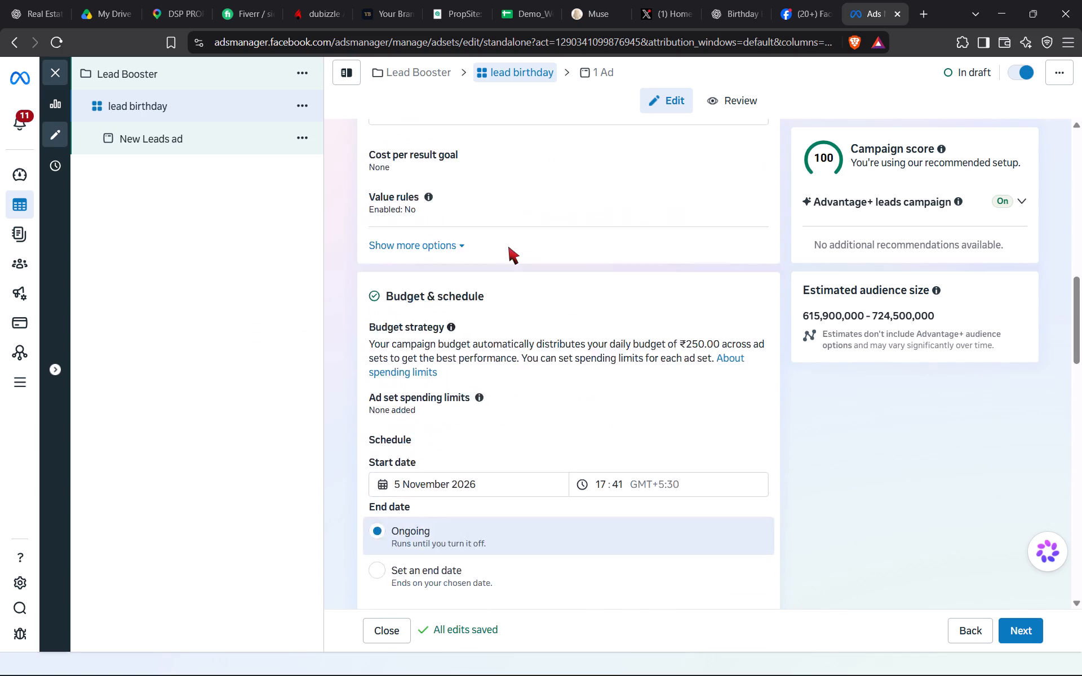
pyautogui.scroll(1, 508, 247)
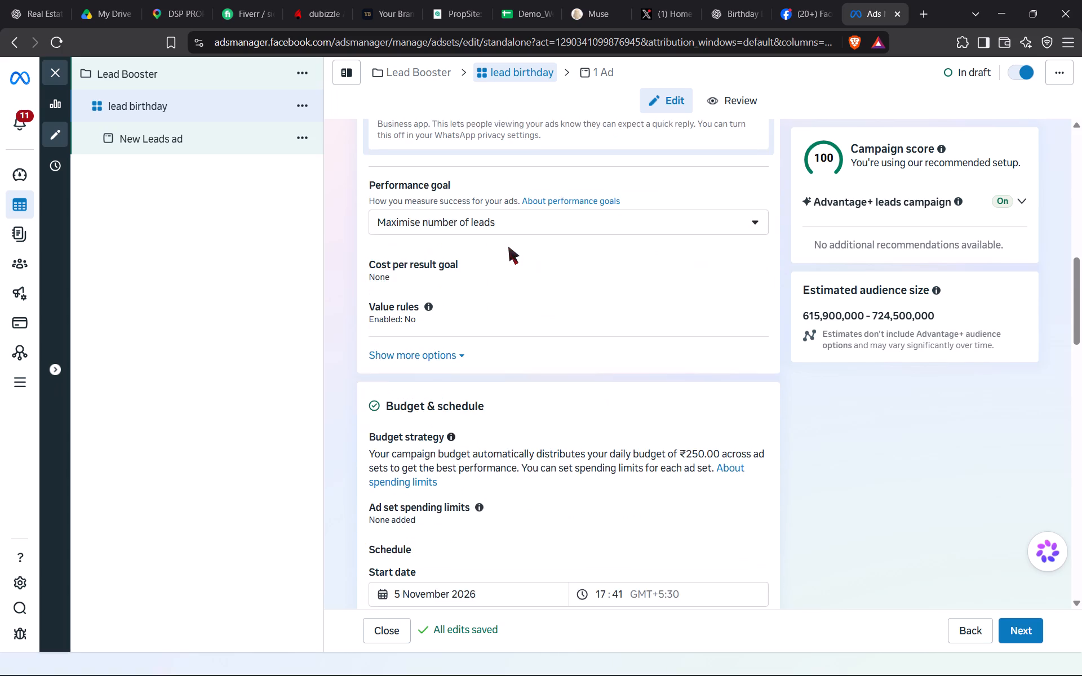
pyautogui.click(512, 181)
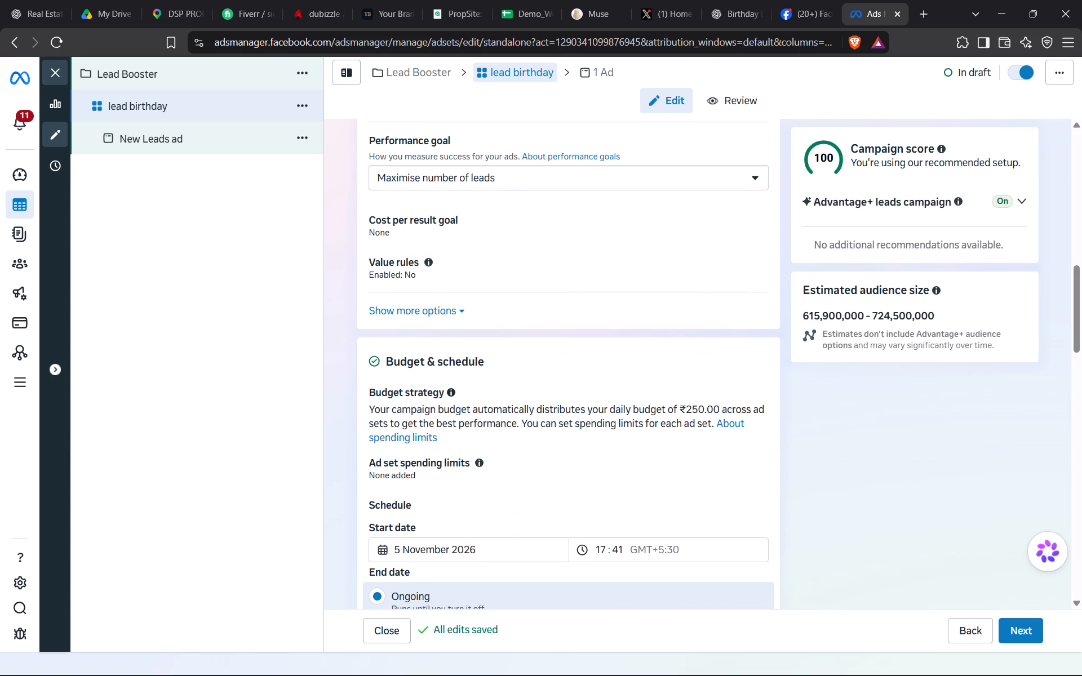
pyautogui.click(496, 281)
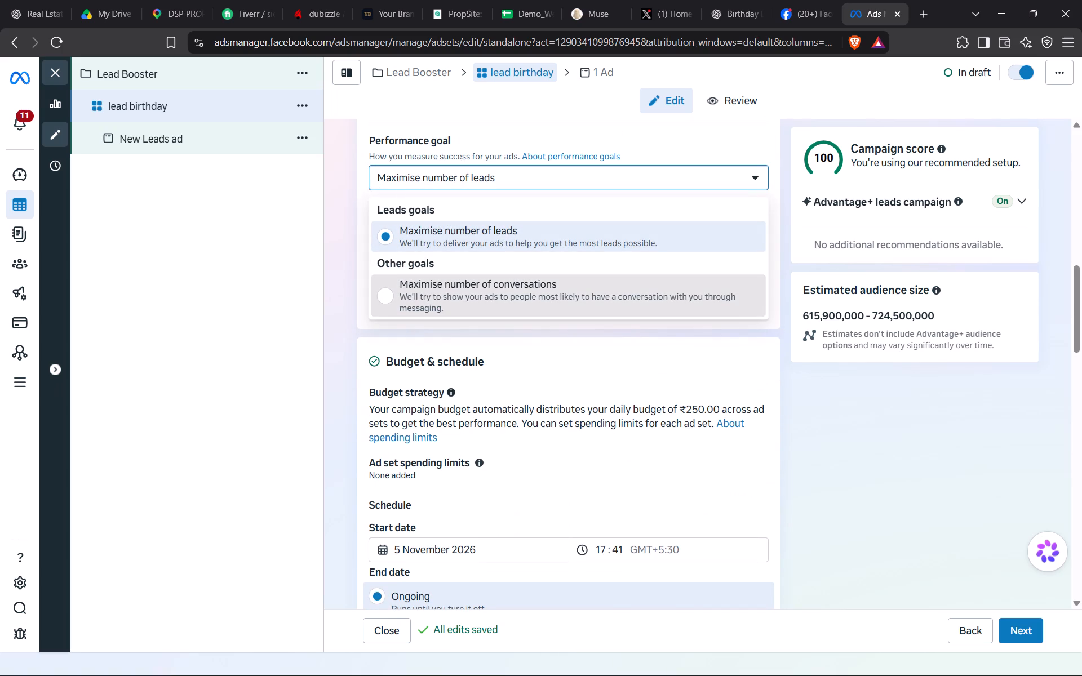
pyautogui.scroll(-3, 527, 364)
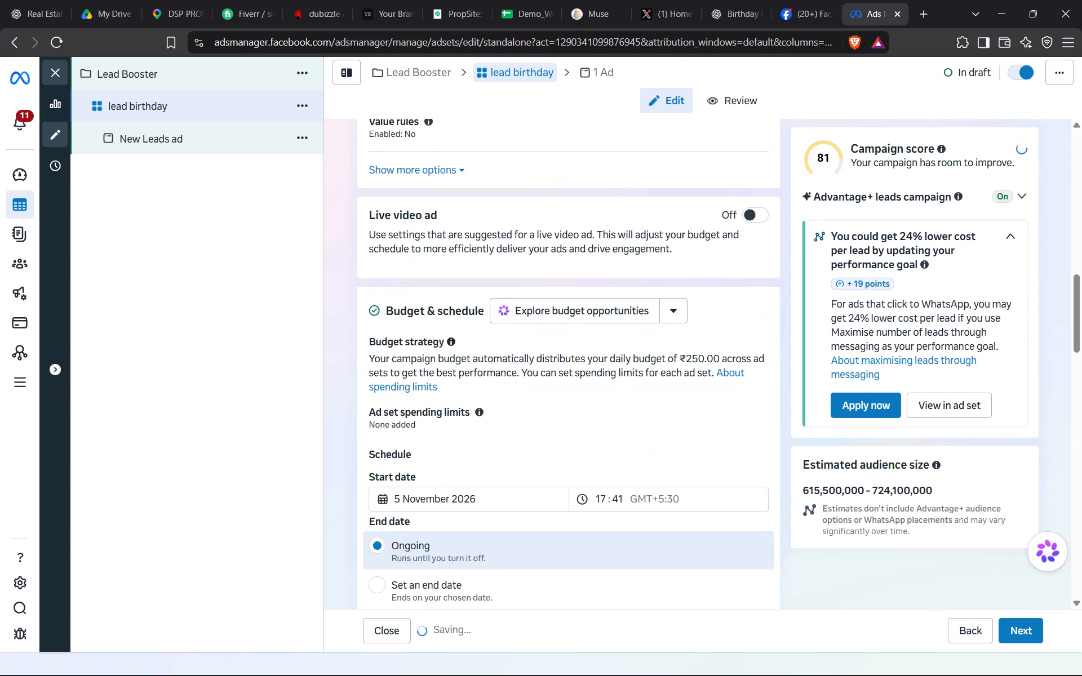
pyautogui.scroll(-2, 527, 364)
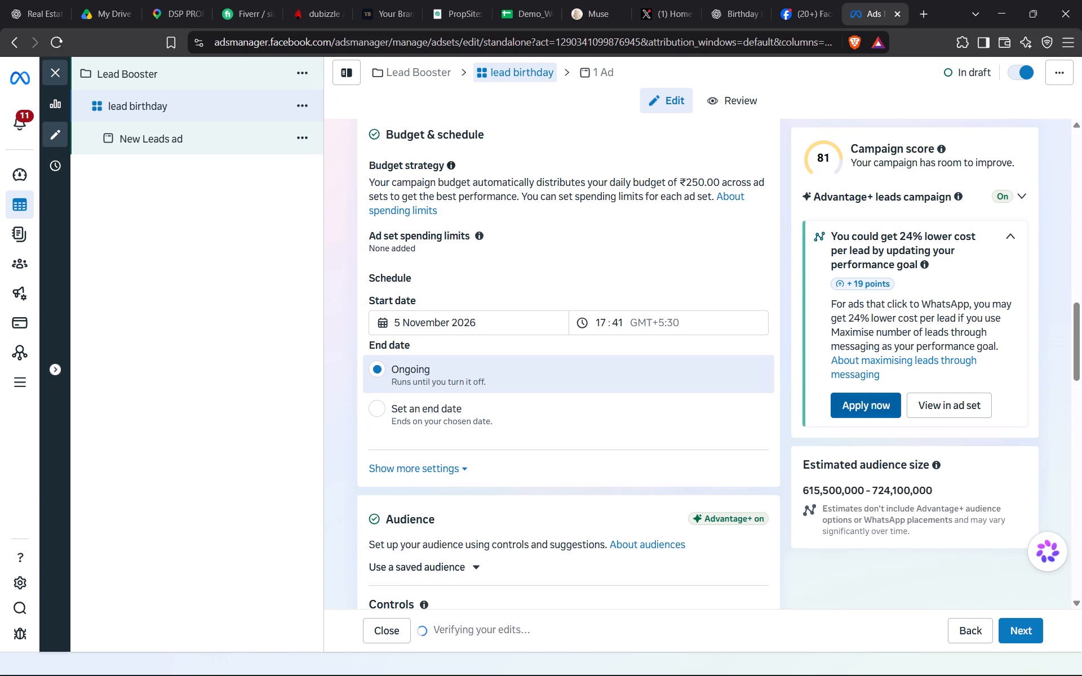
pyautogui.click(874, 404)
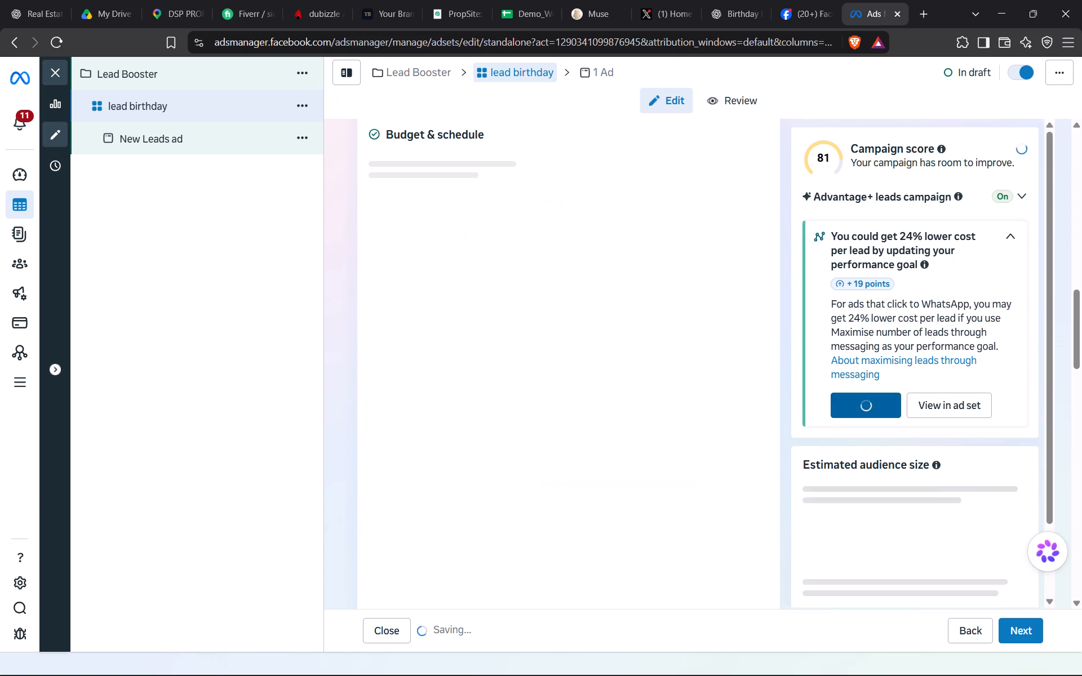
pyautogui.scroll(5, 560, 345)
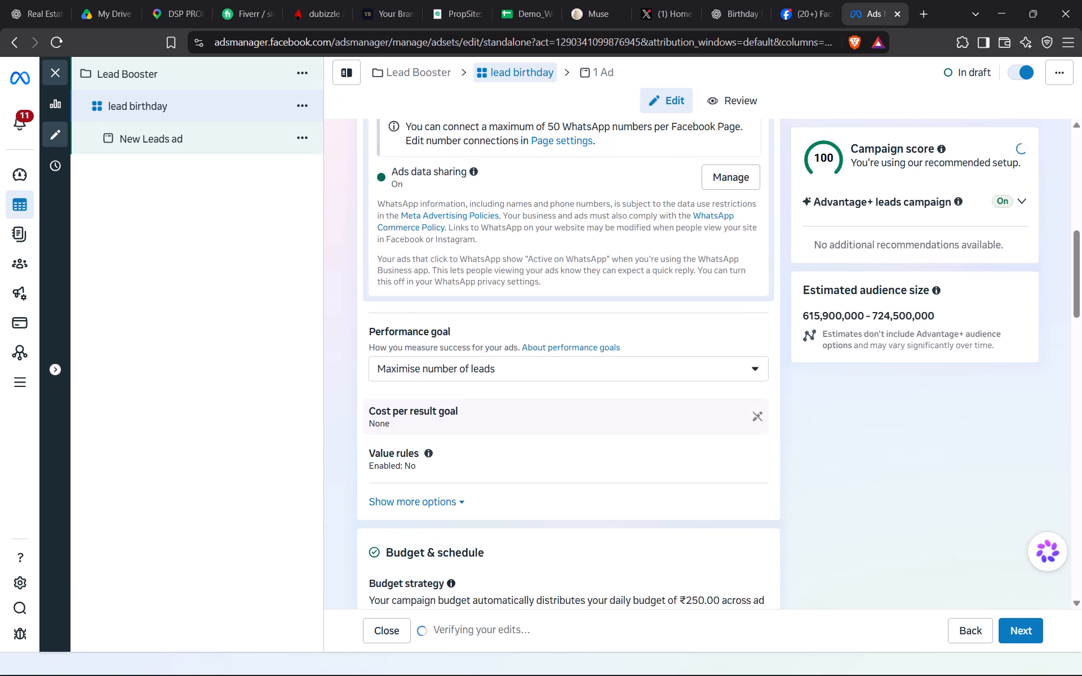
# Add the cities of Mumbai and Navi Mumbai, Maharashtra, to the audience's included locations.
pyautogui.scroll(-1, 503, 392)
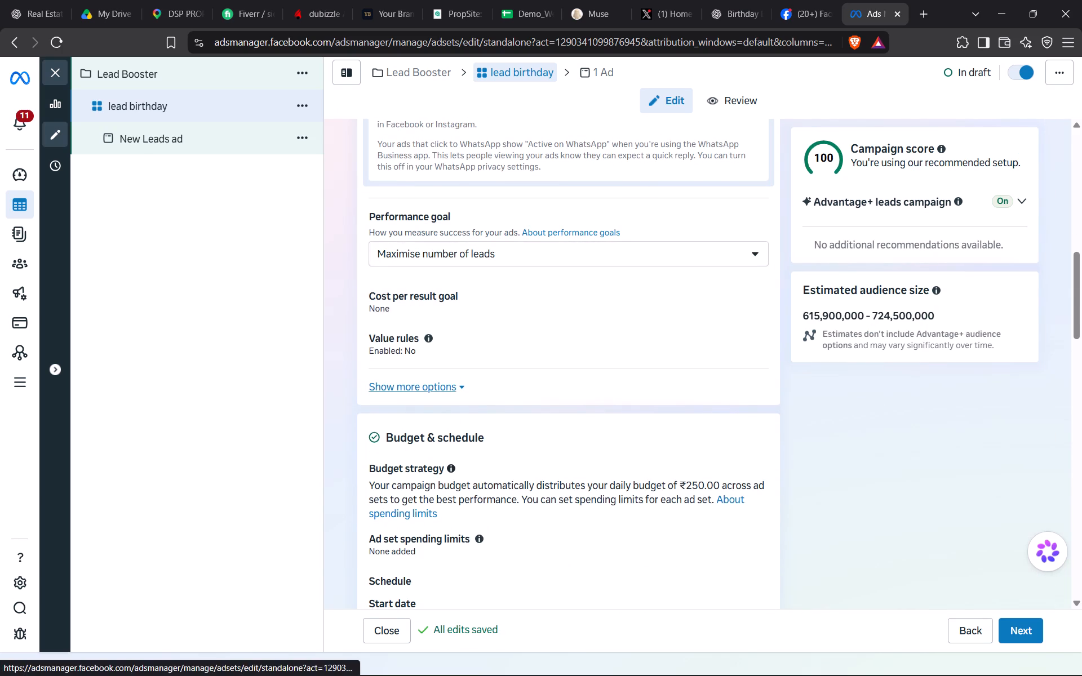
pyautogui.scroll(-5, 503, 392)
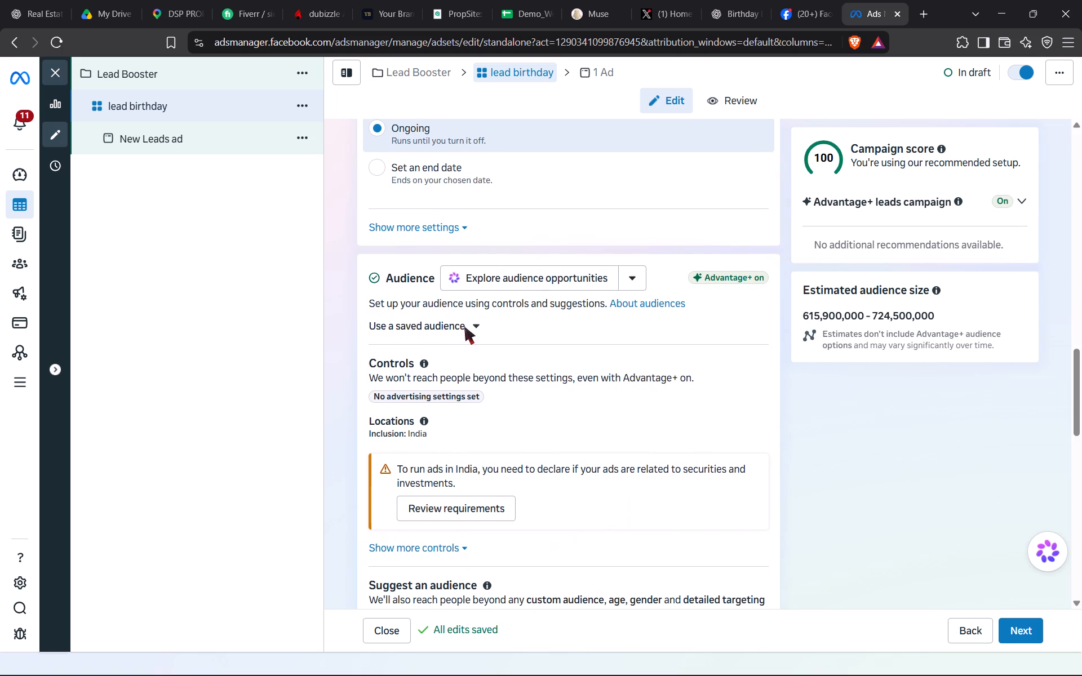
pyautogui.click(469, 432)
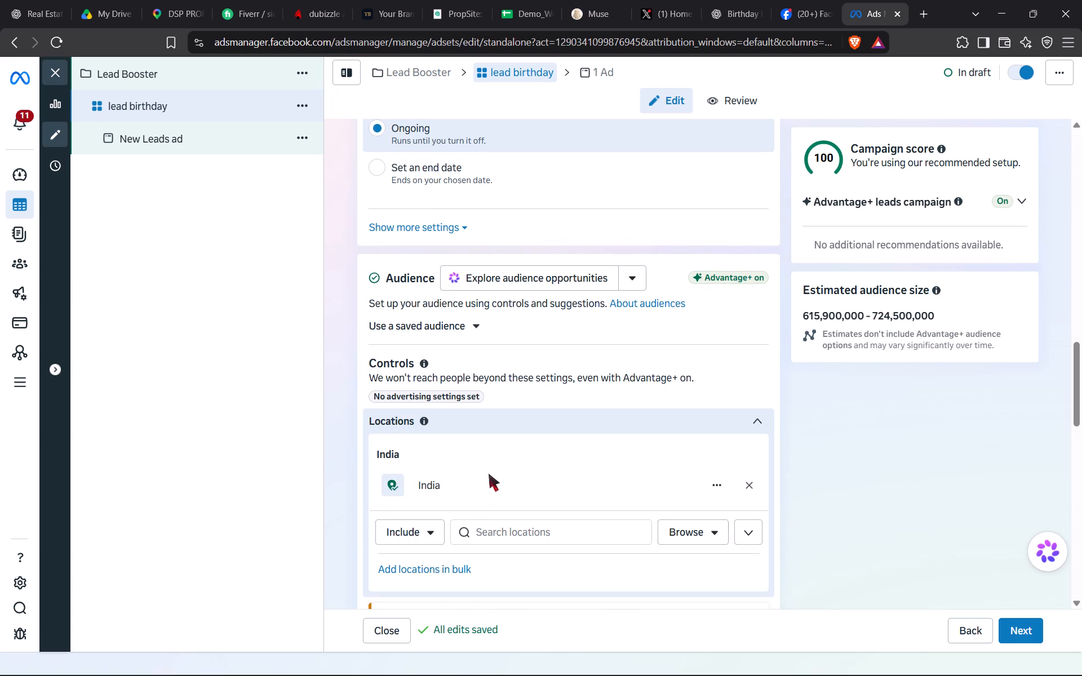
pyautogui.click(495, 526)
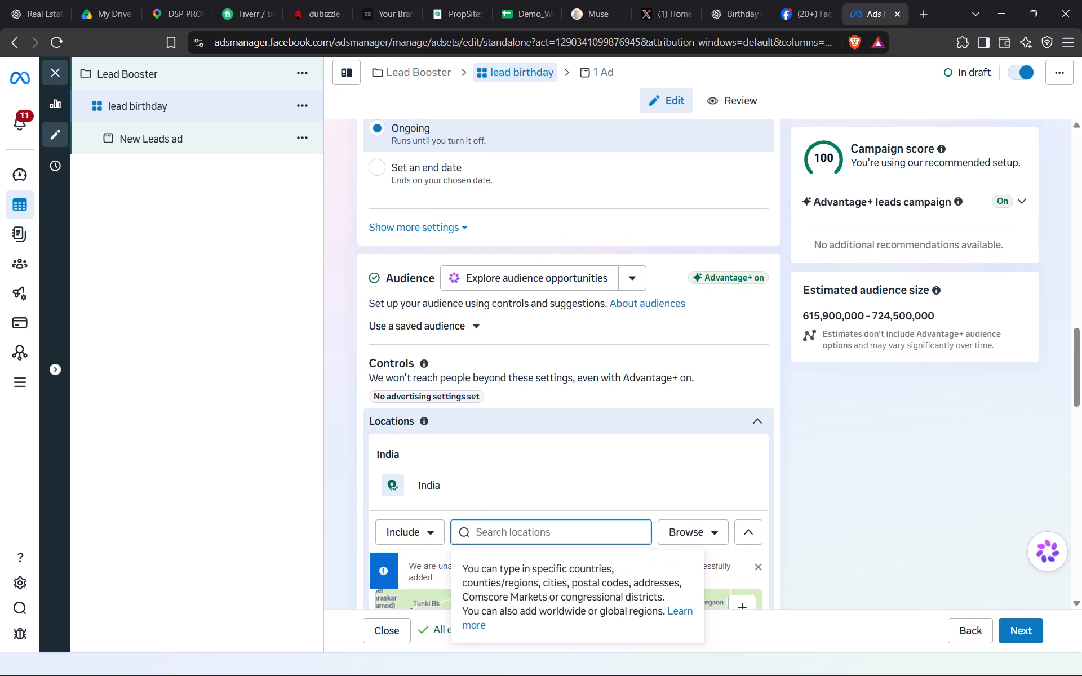
pyautogui.press('m')
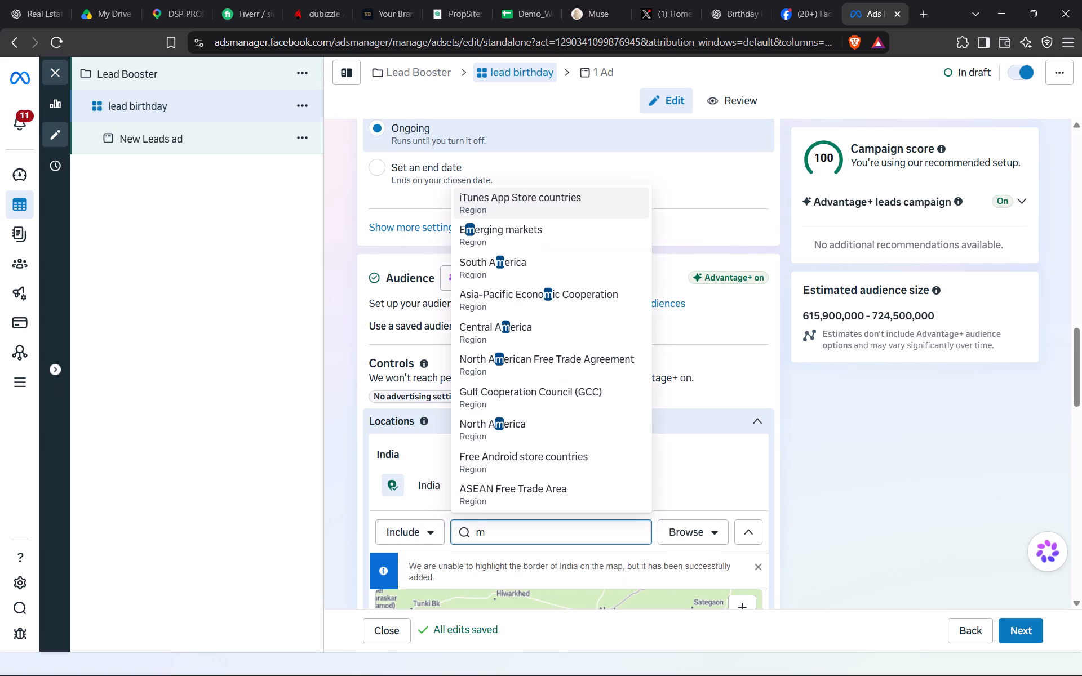
pyautogui.write('um')
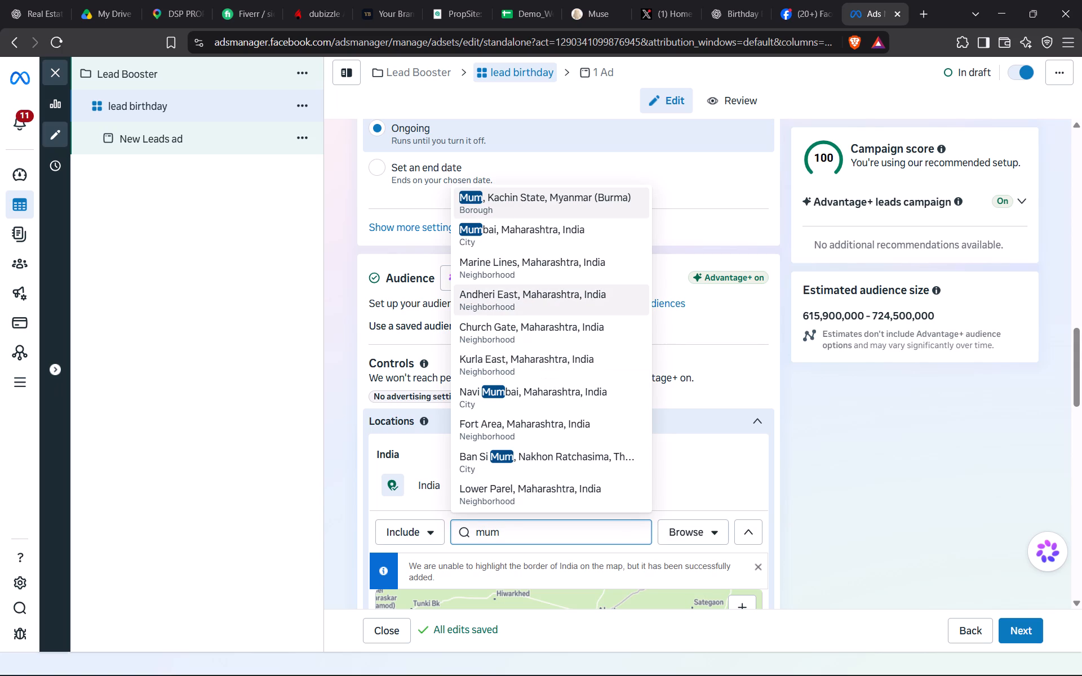
pyautogui.click(489, 238)
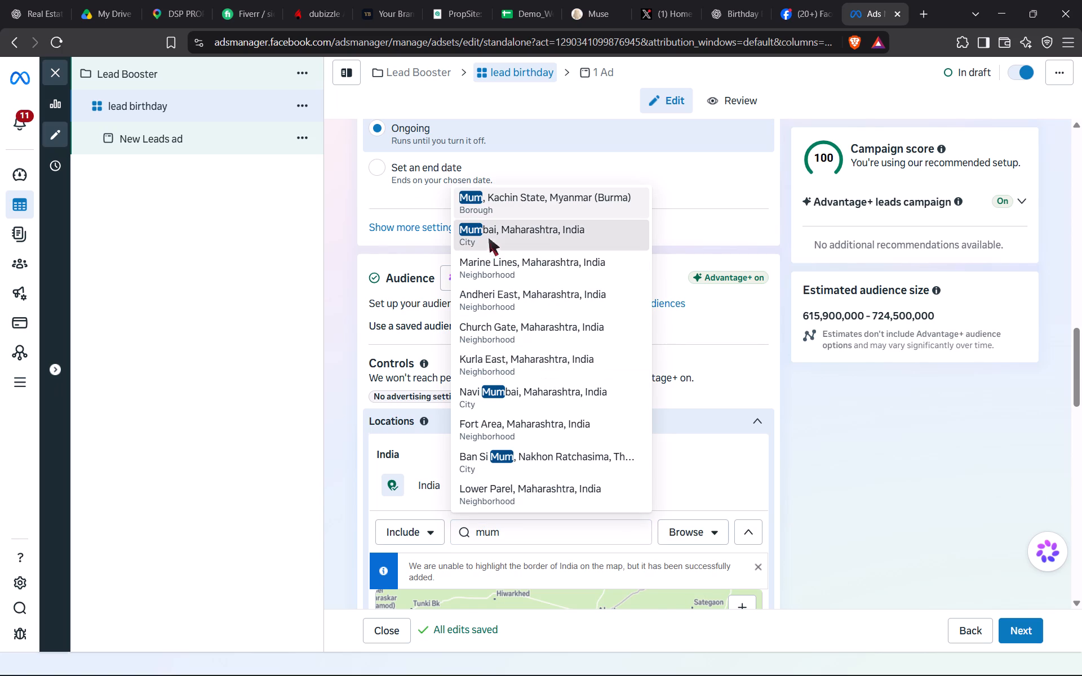
pyautogui.write('navi')
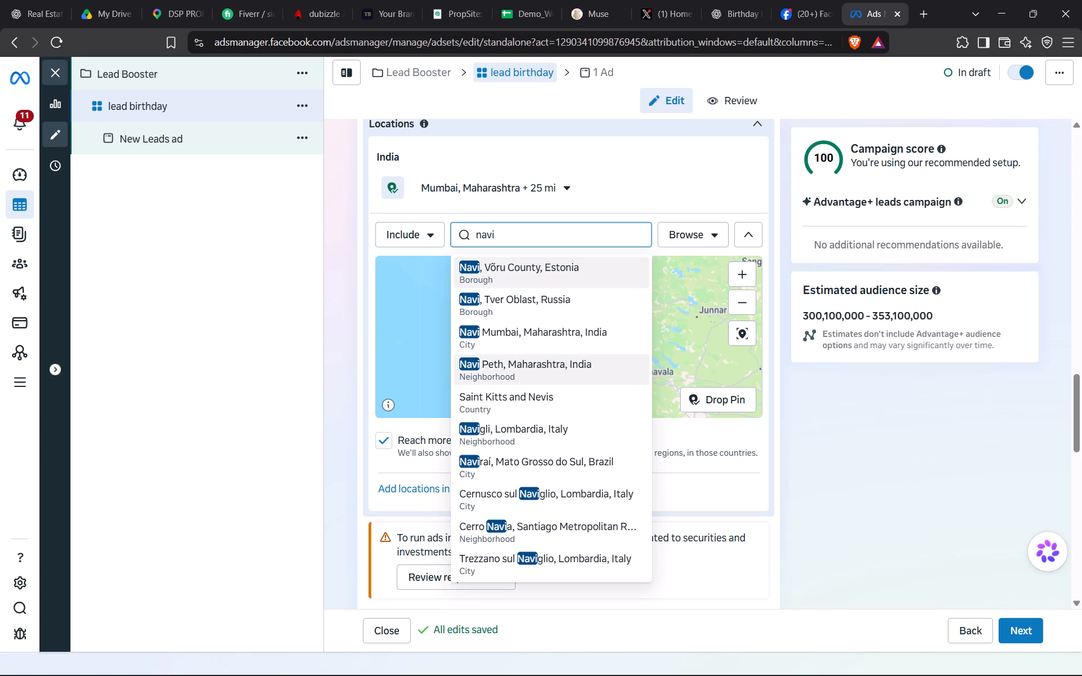
pyautogui.click(516, 339)
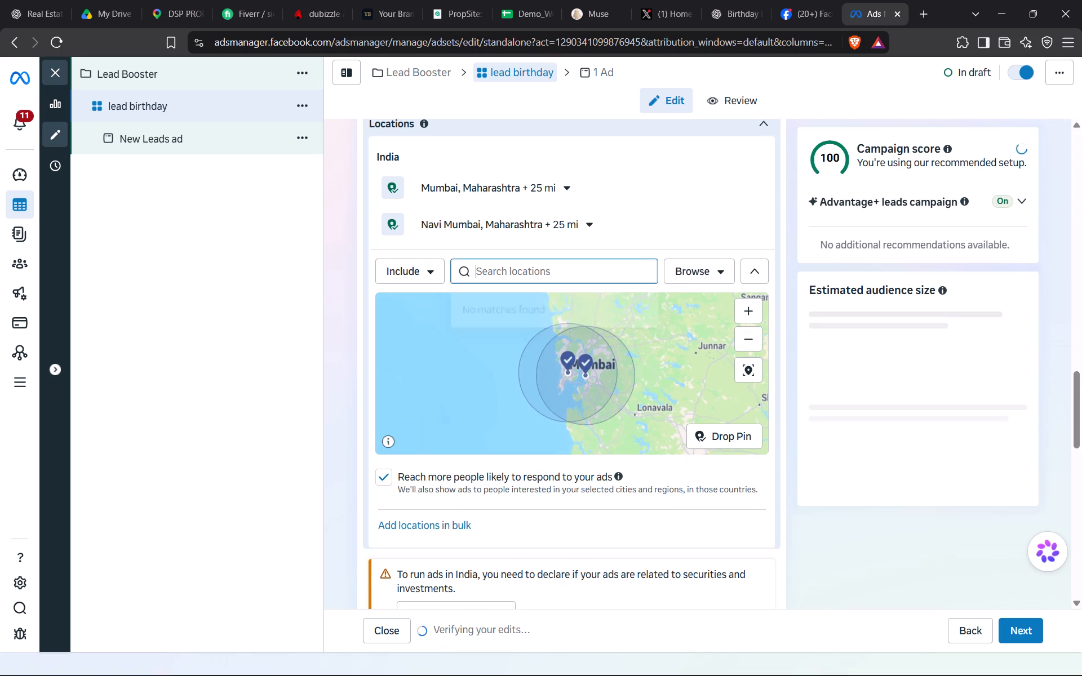
# Add the cities of Thane and Kalyan, Maharashtra, to the audience's included locations.
pyautogui.click(517, 277)
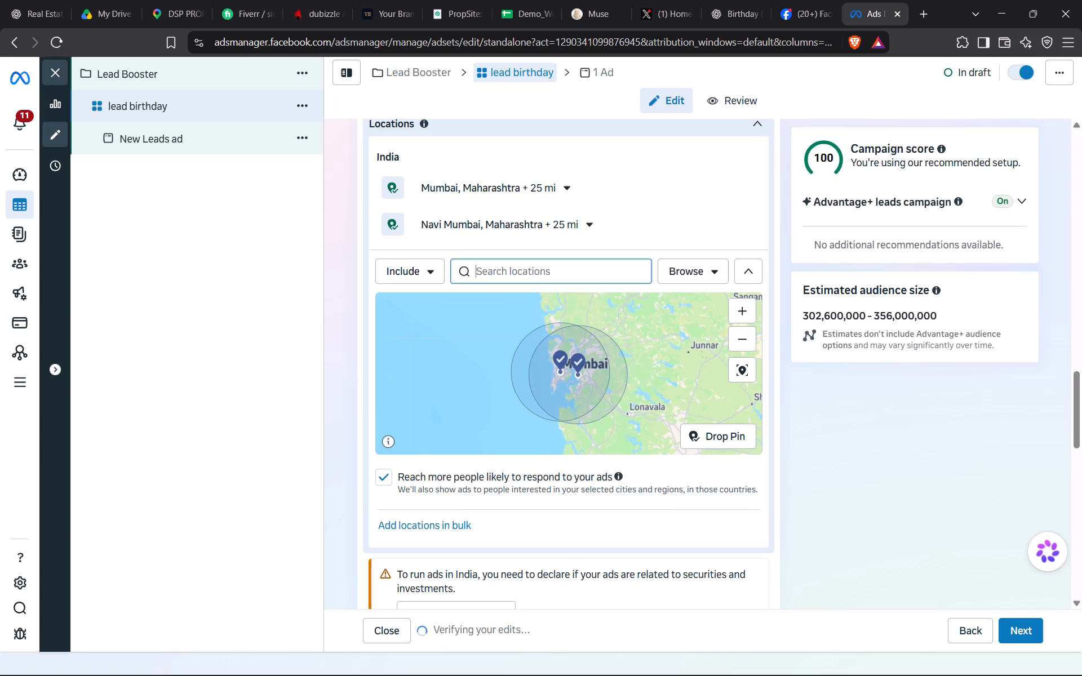
pyautogui.write('thane')
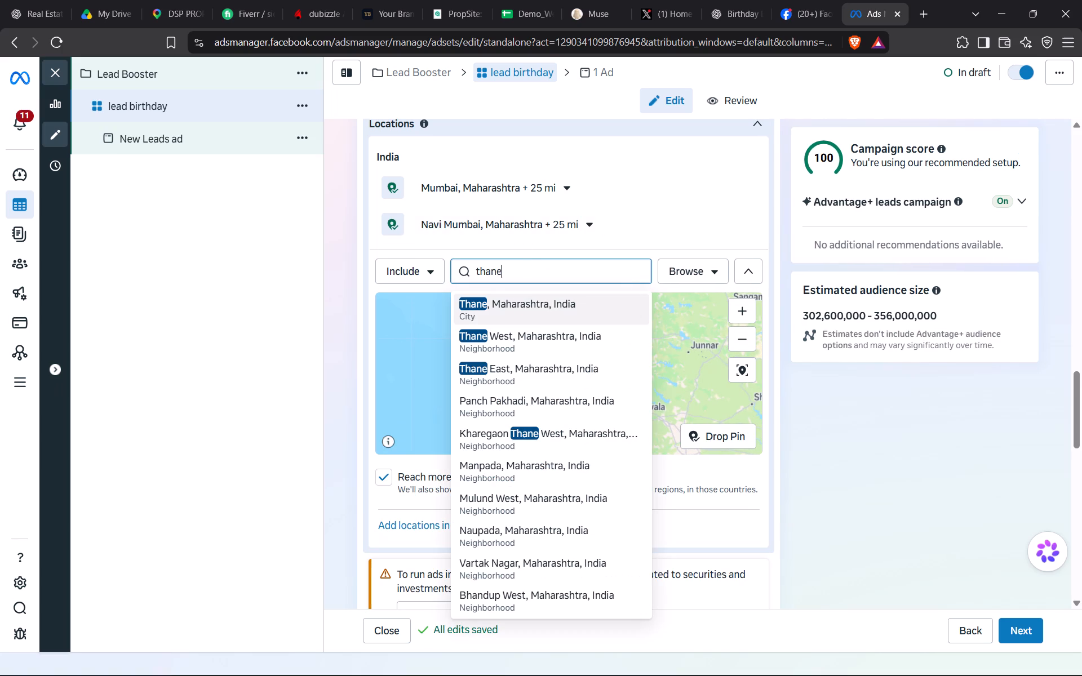
pyautogui.click(522, 318)
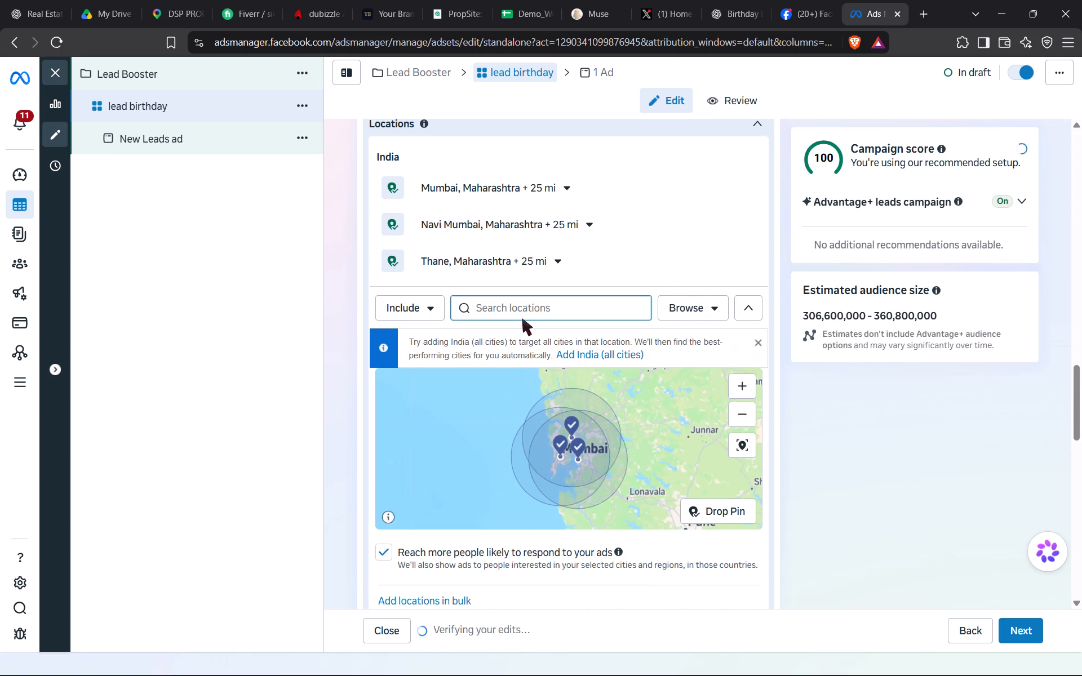
pyautogui.write('kalyan')
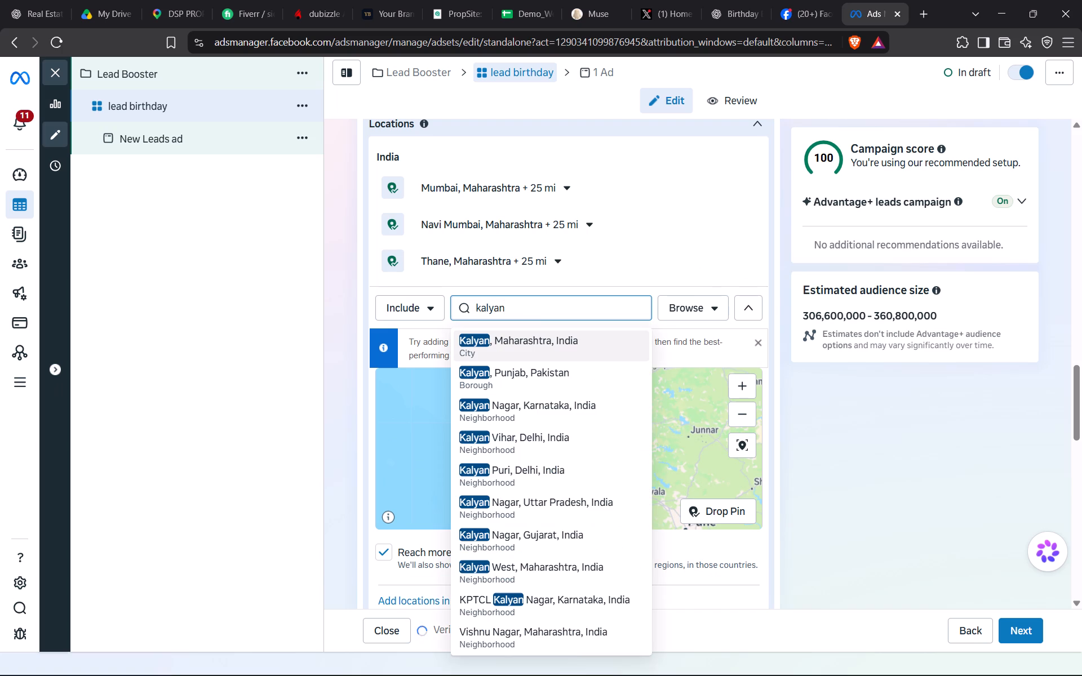
pyautogui.click(520, 349)
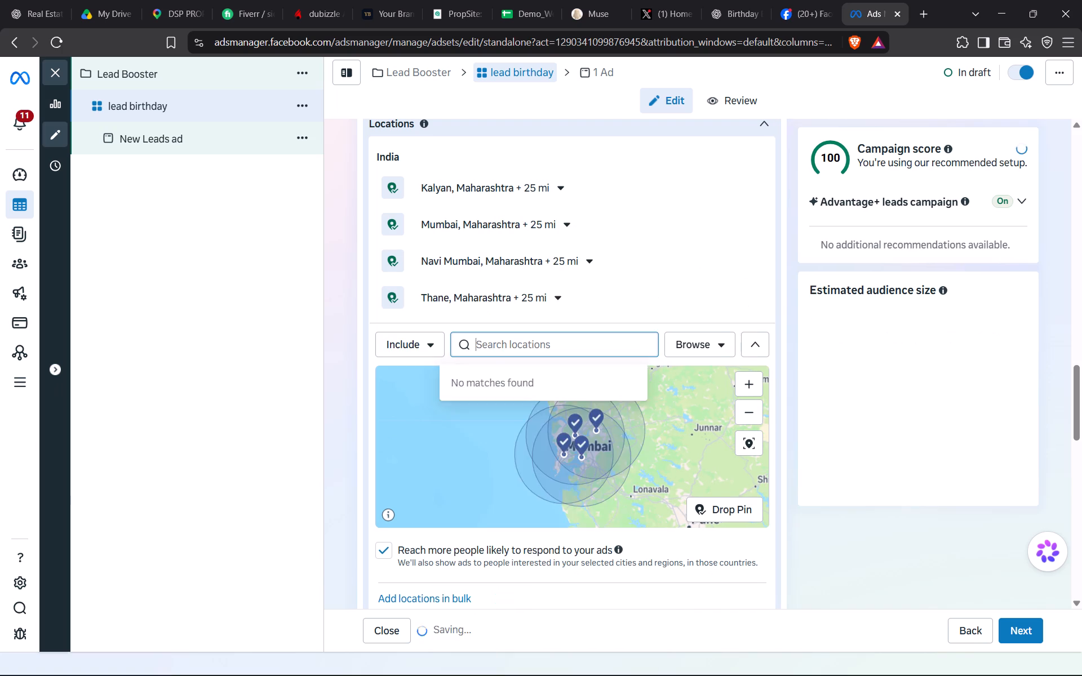
# Set the targeting radius around Kalyan, Maharashtra, to 17 mi.
pyautogui.click(565, 191)
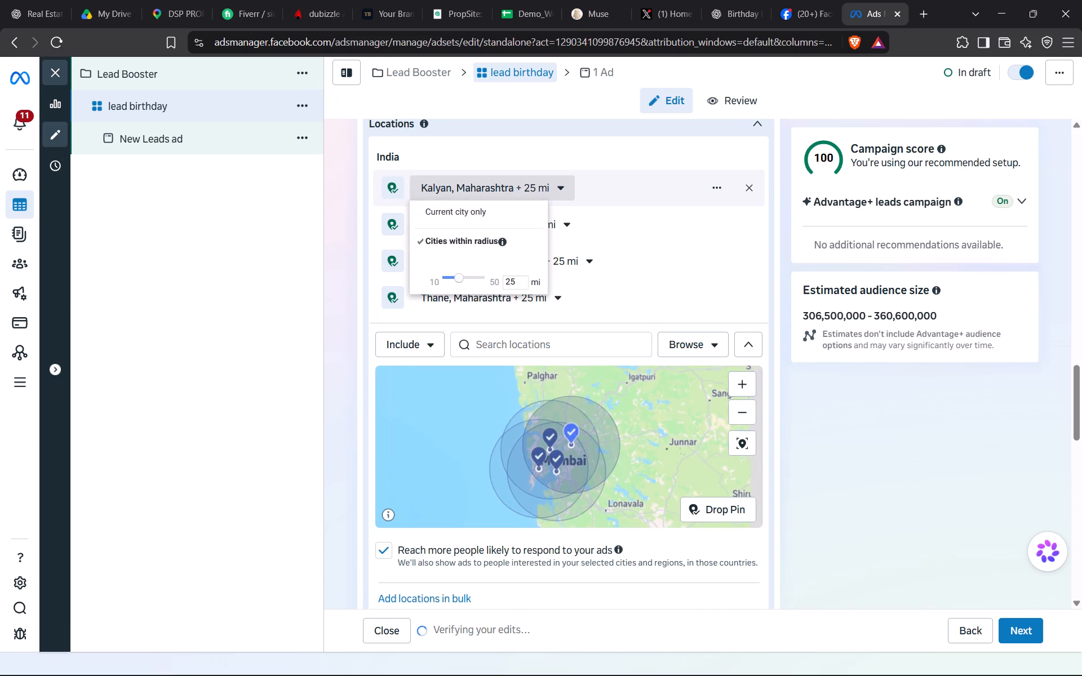
pyautogui.click(524, 279)
pyautogui.press('BackSpace')
pyautogui.press('BackSpace')
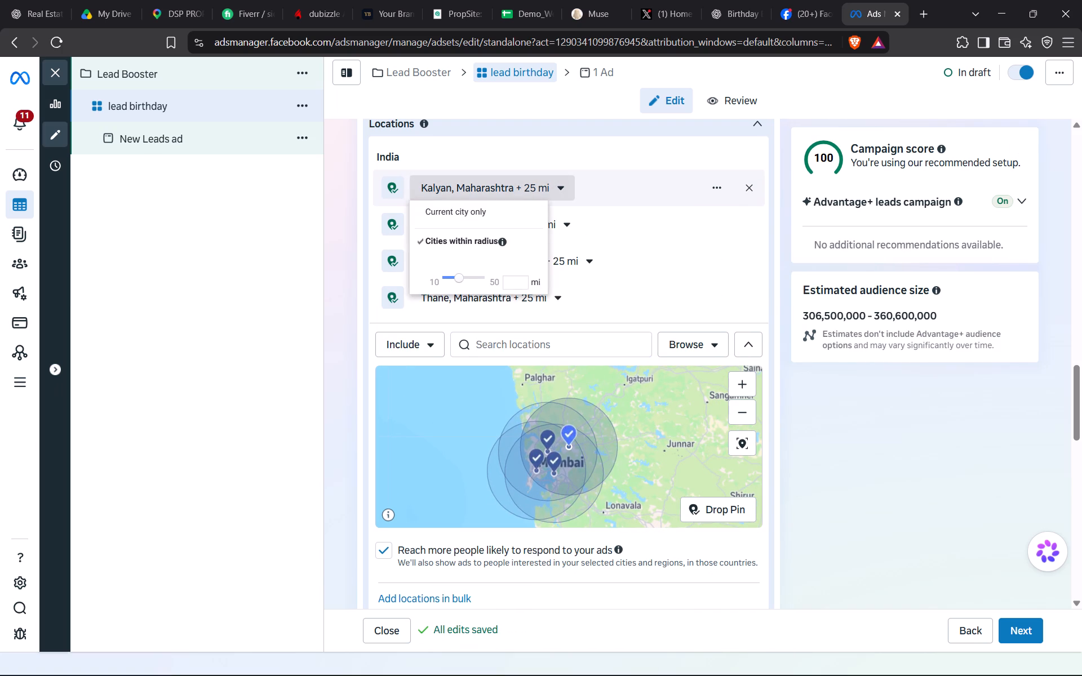
pyautogui.write('17')
pyautogui.press('Return')
# Set the targeting radius around Mumbai, Maharashtra, to 17 mi.
pyautogui.click(566, 225)
pyautogui.click(518, 317)
pyautogui.press('BackSpace')
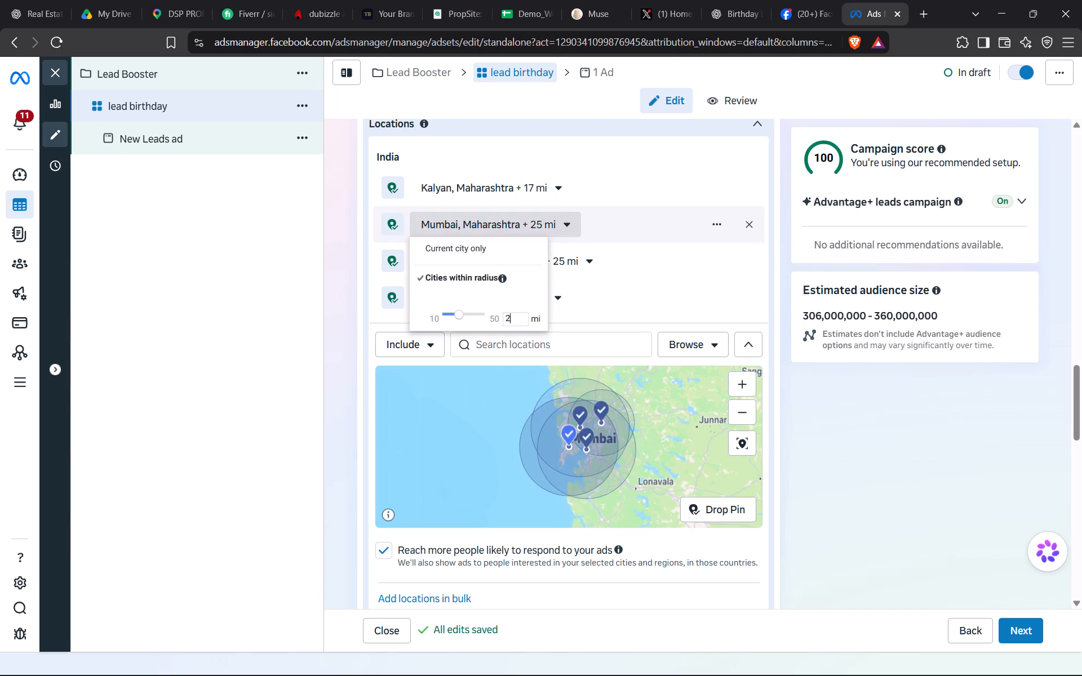
pyautogui.press('BackSpace')
pyautogui.press('1')
pyautogui.press('7')
pyautogui.press('Return')
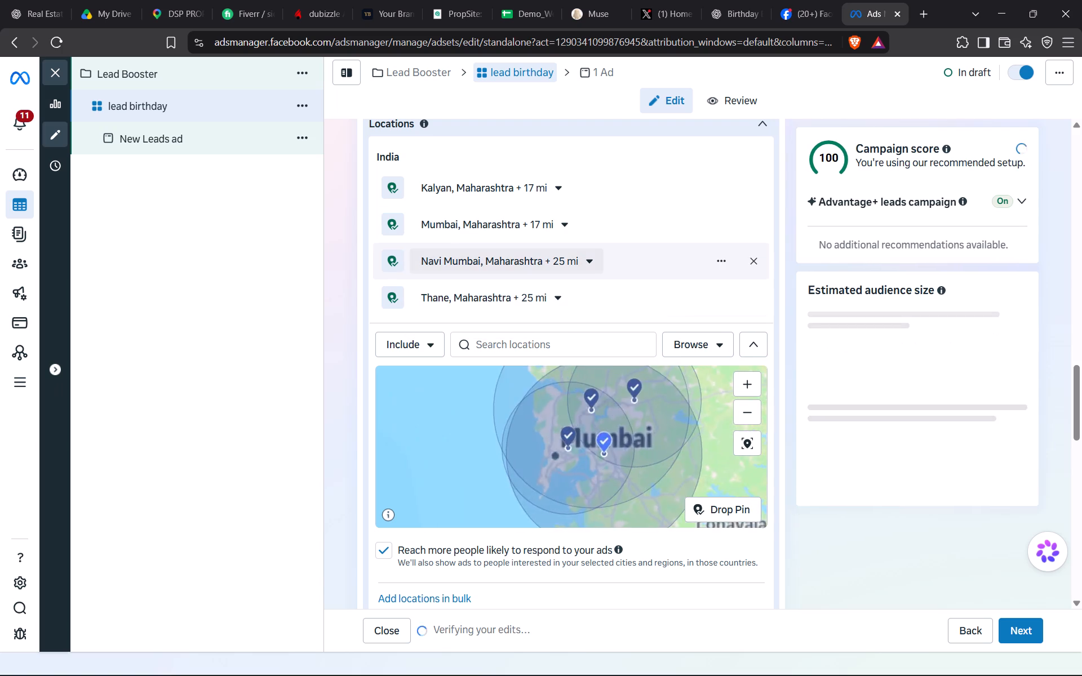
# Set the targeting radius around Navi Mumbai, Maharashtra, to 17 mi.
pyautogui.click(589, 257)
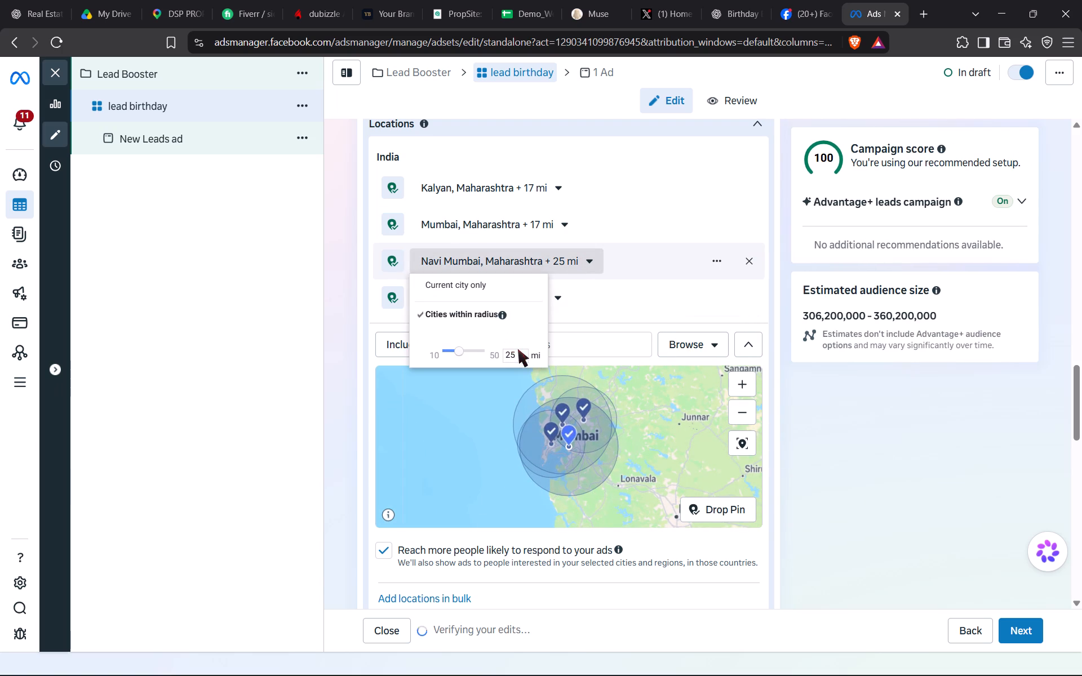
pyautogui.moveTo(518, 349); pyautogui.dragTo(517, 354)
pyautogui.click(517, 354)
pyautogui.press('BackSpace')
pyautogui.press('BackSpace')
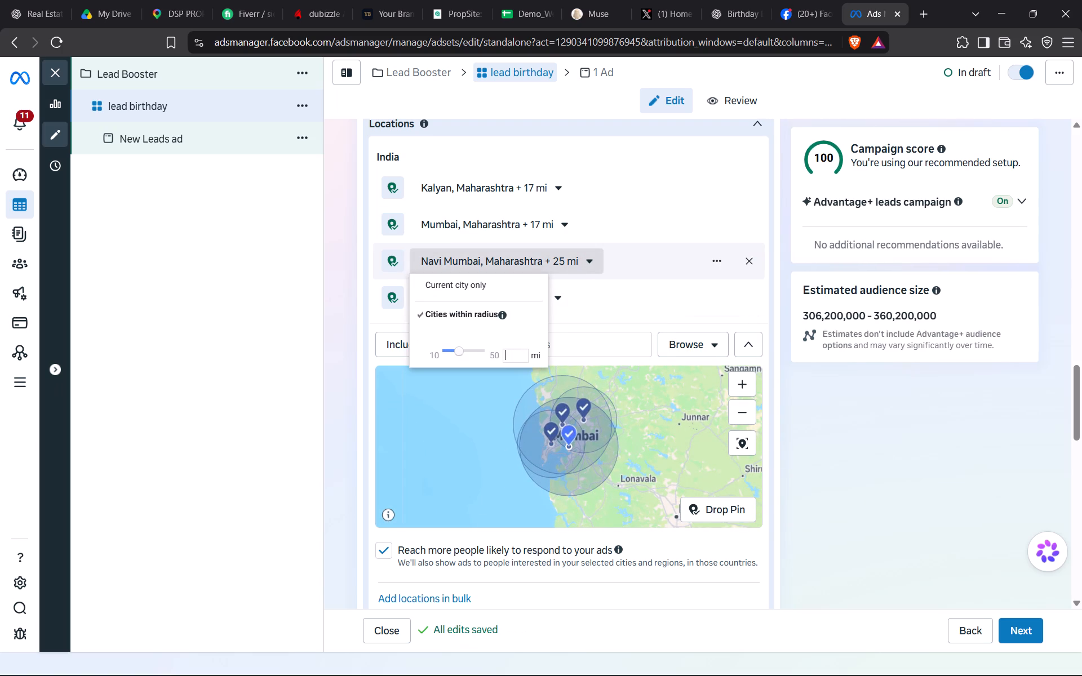
pyautogui.write('17')
pyautogui.press('Return')
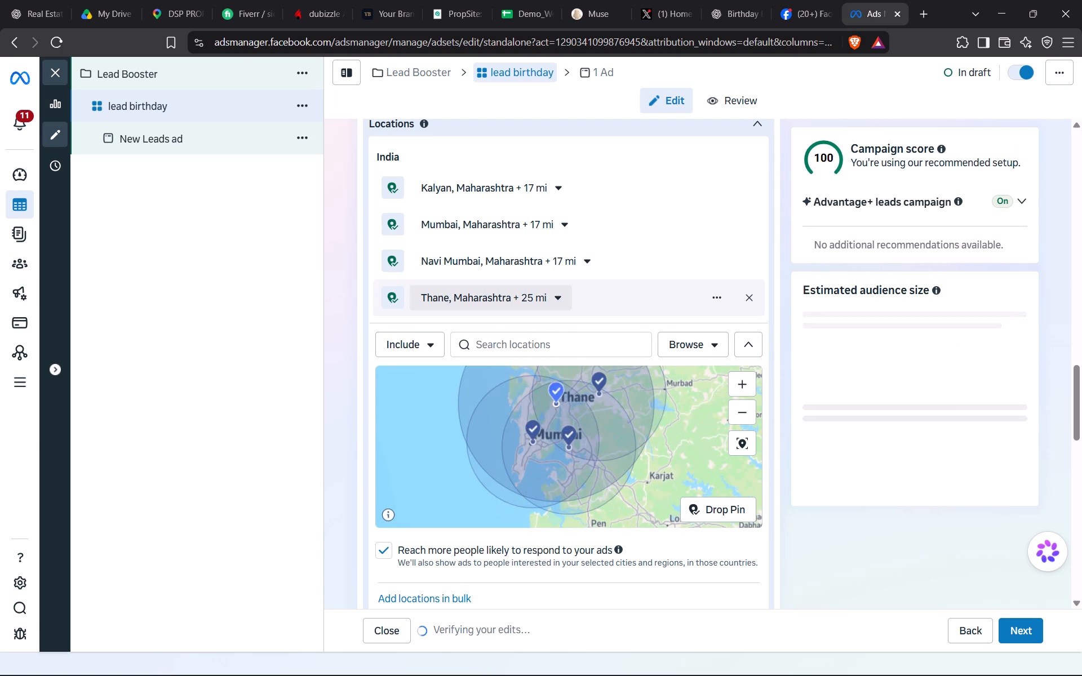
# Set the targeting radius around Thane, Maharashtra, to 17 mi.
pyautogui.click(556, 297)
pyautogui.click(515, 393)
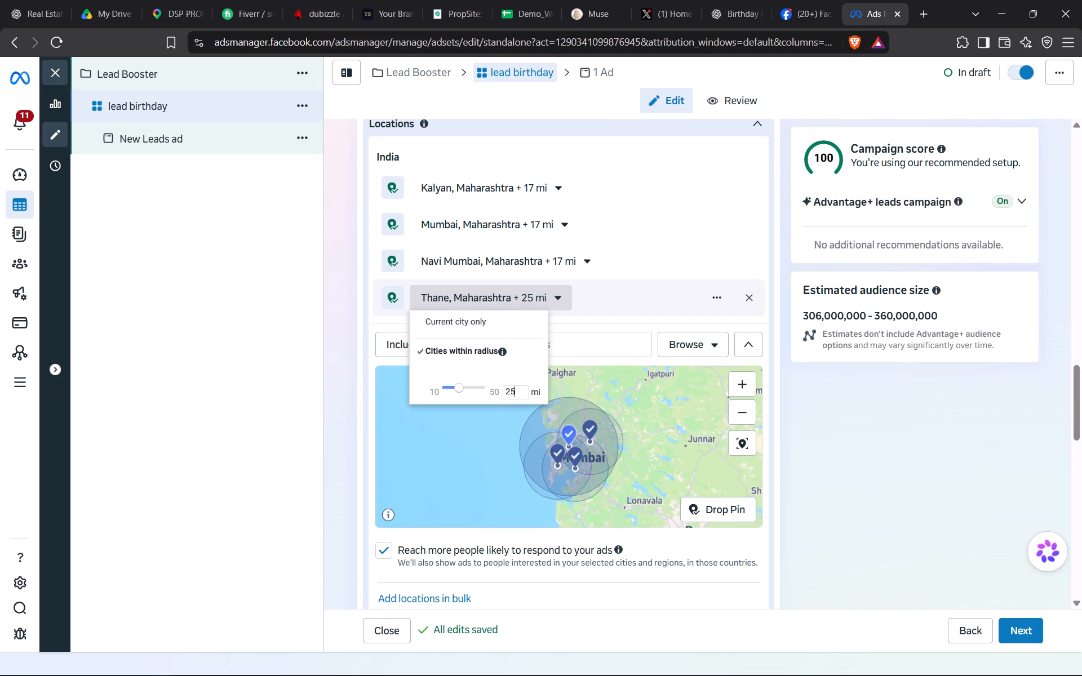
pyautogui.press('BackSpace')
pyautogui.press('BackSpace')
pyautogui.write('17')
pyautogui.press('Return')
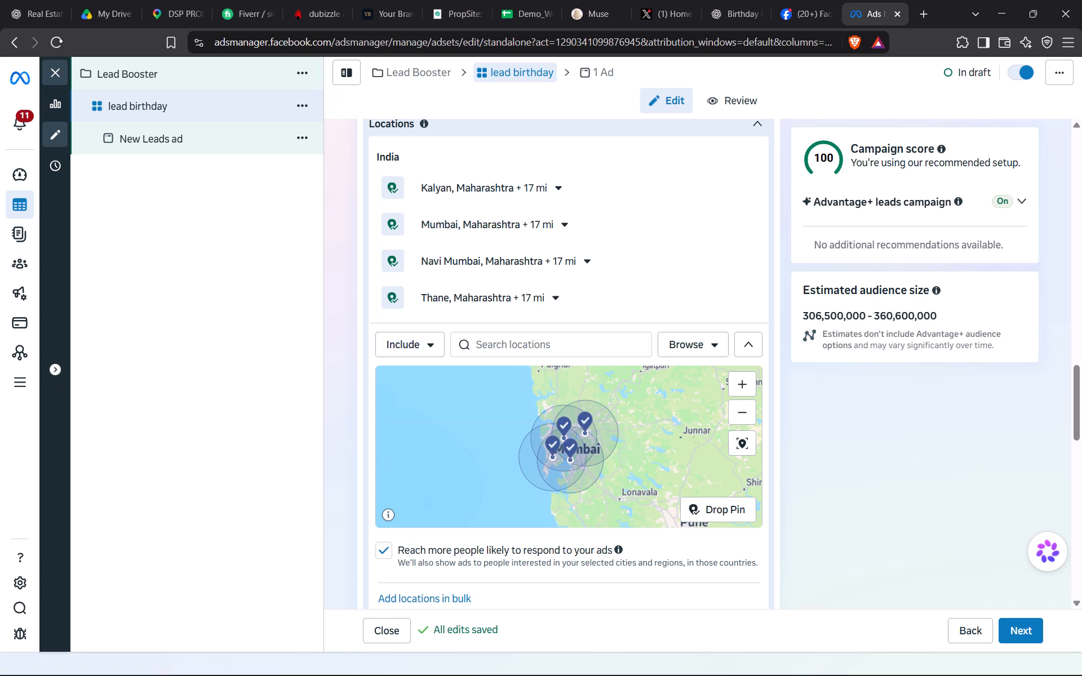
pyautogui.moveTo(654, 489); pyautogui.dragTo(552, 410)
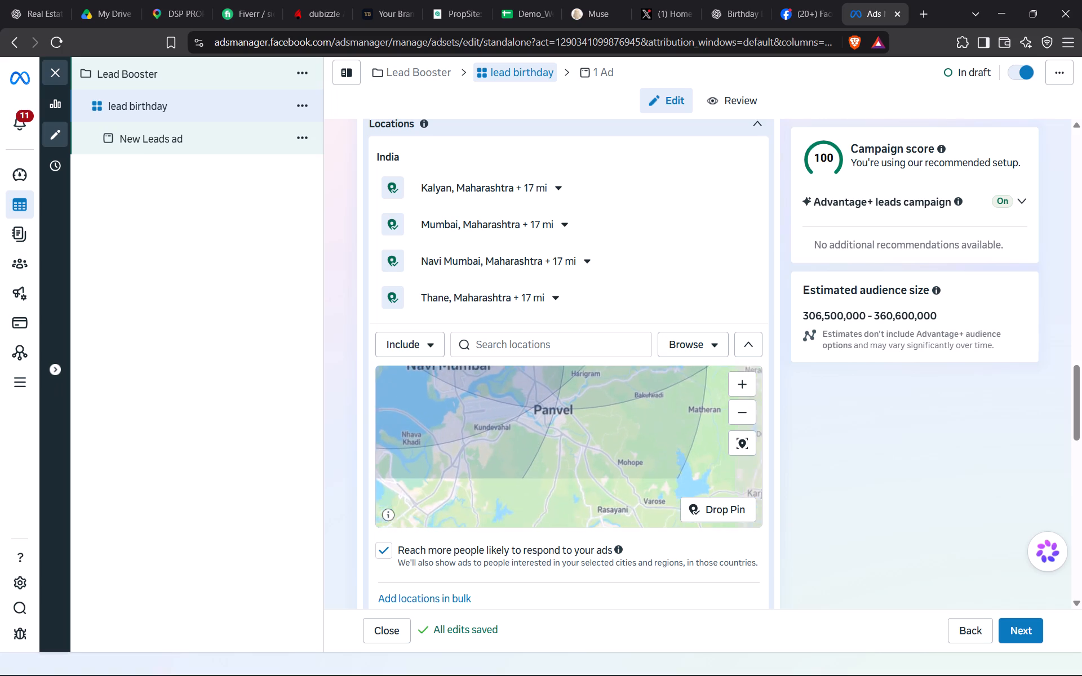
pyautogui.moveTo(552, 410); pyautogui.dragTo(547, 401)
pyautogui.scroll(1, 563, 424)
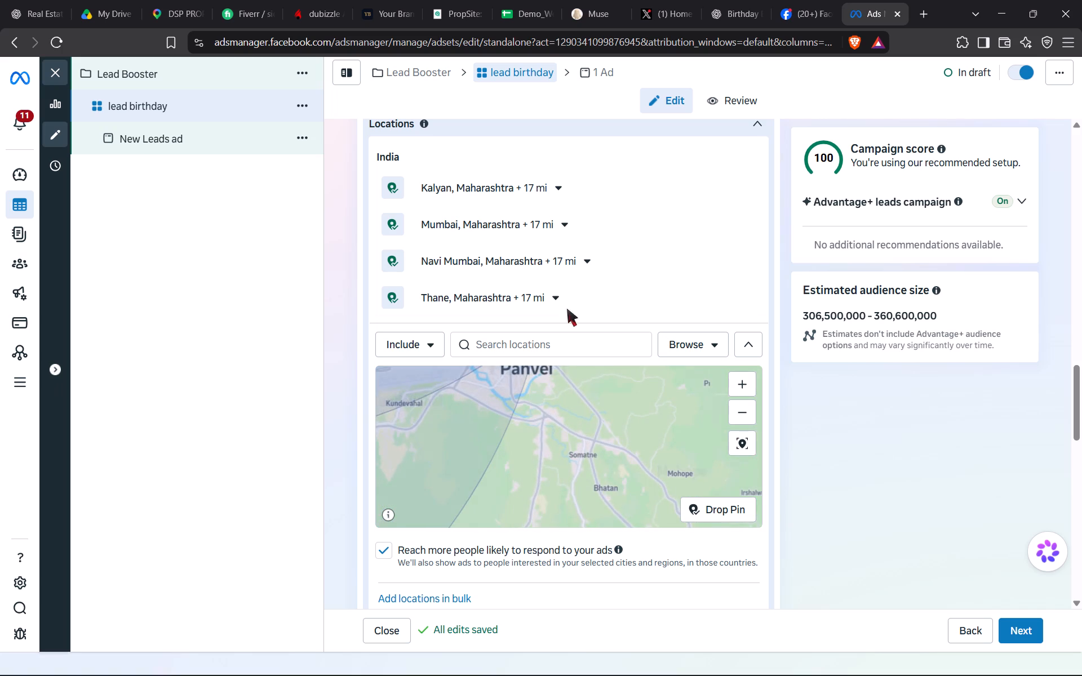
# Set the targeting radius around Navi Mumbai, Maharashtra, to 12 mi.
pyautogui.click(586, 264)
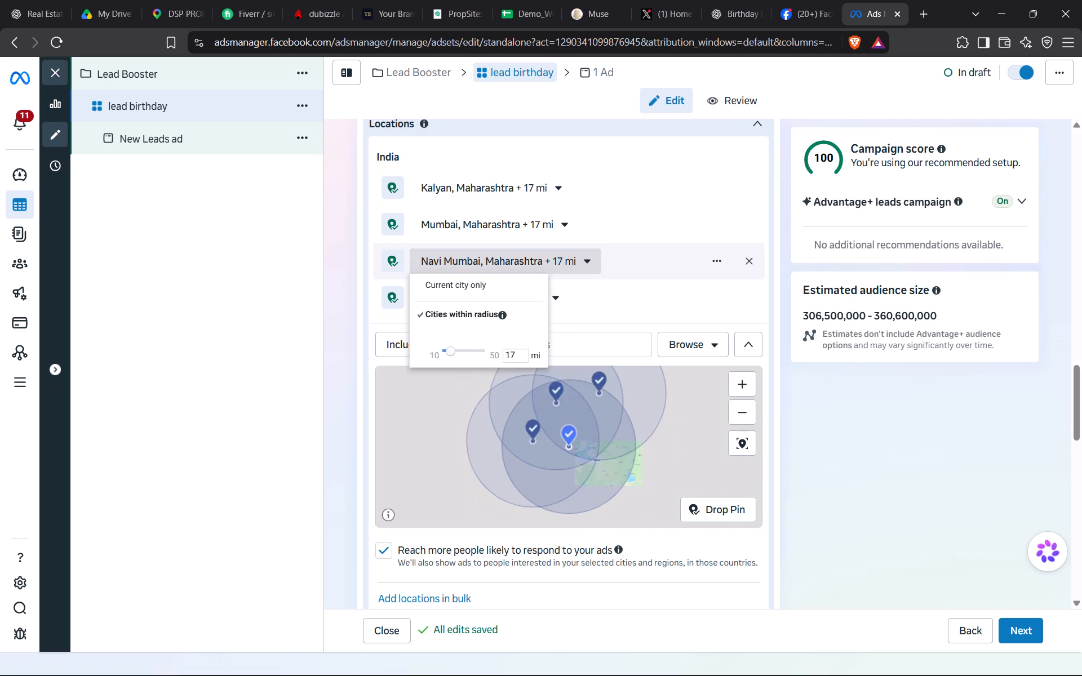
pyautogui.click(514, 358)
pyautogui.press('BackSpace')
pyautogui.press('2')
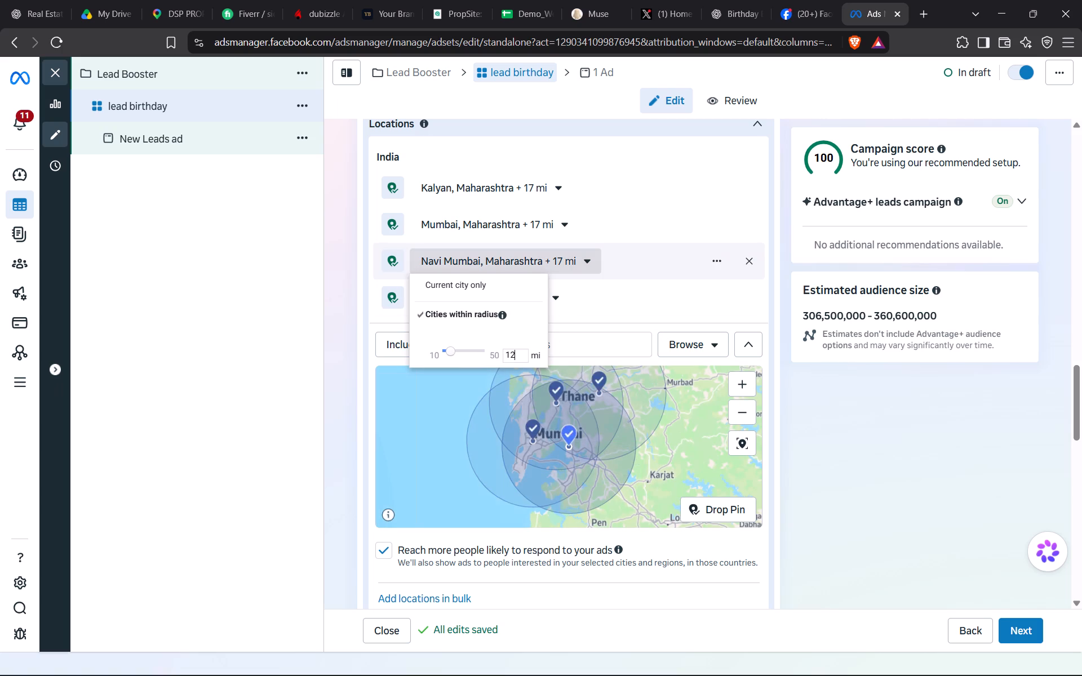
pyautogui.press('Return')
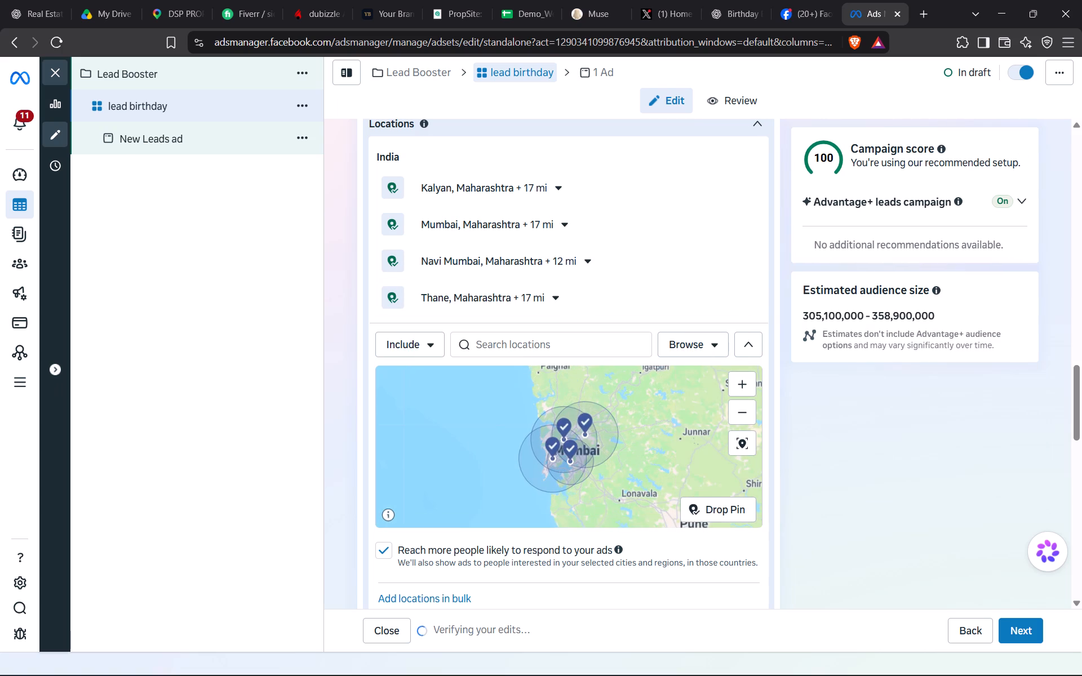
# Set the targeting radius around Kalyan, Maharashtra, to 15 mi.
pyautogui.click(553, 186)
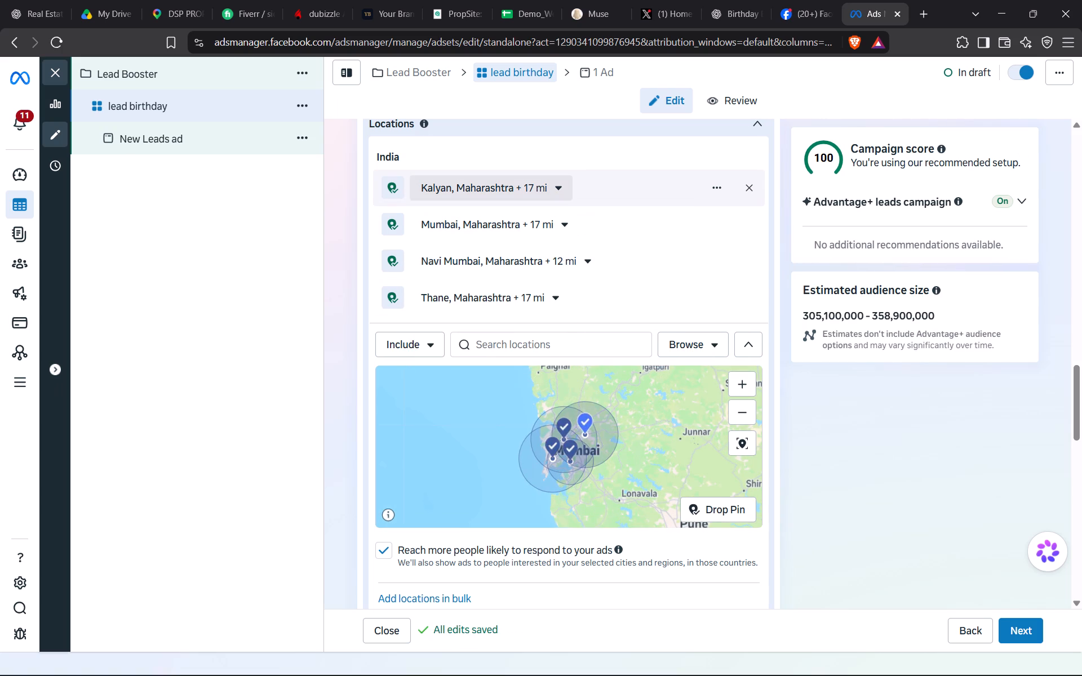
pyautogui.click(520, 278)
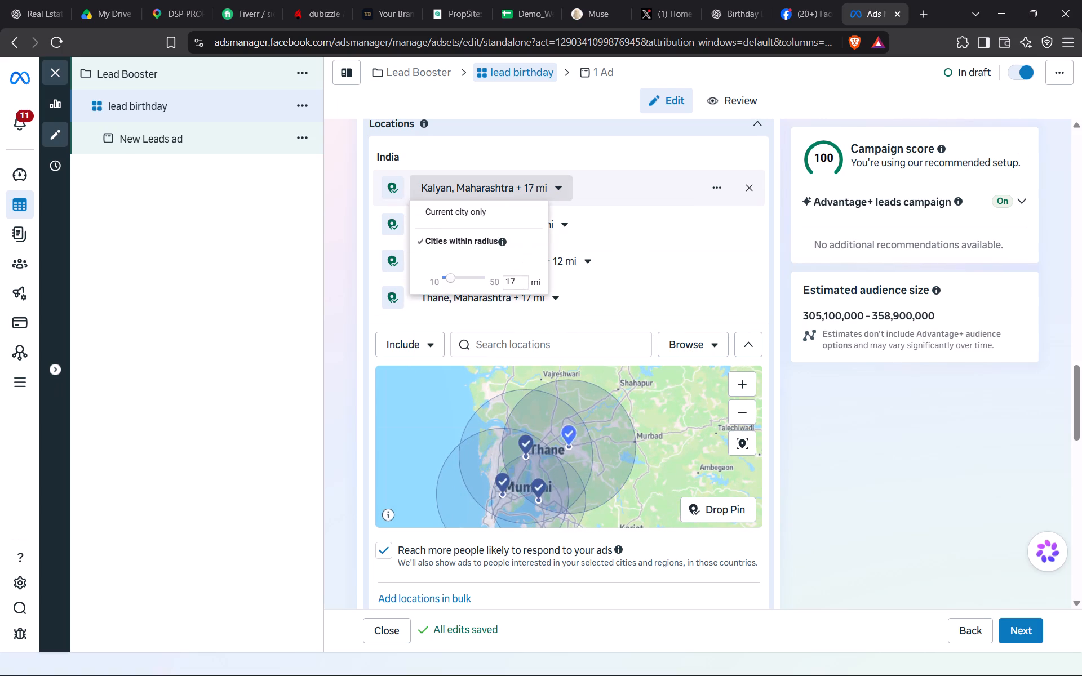
pyautogui.press('BackSpace')
pyautogui.press('5')
pyautogui.press('Return')
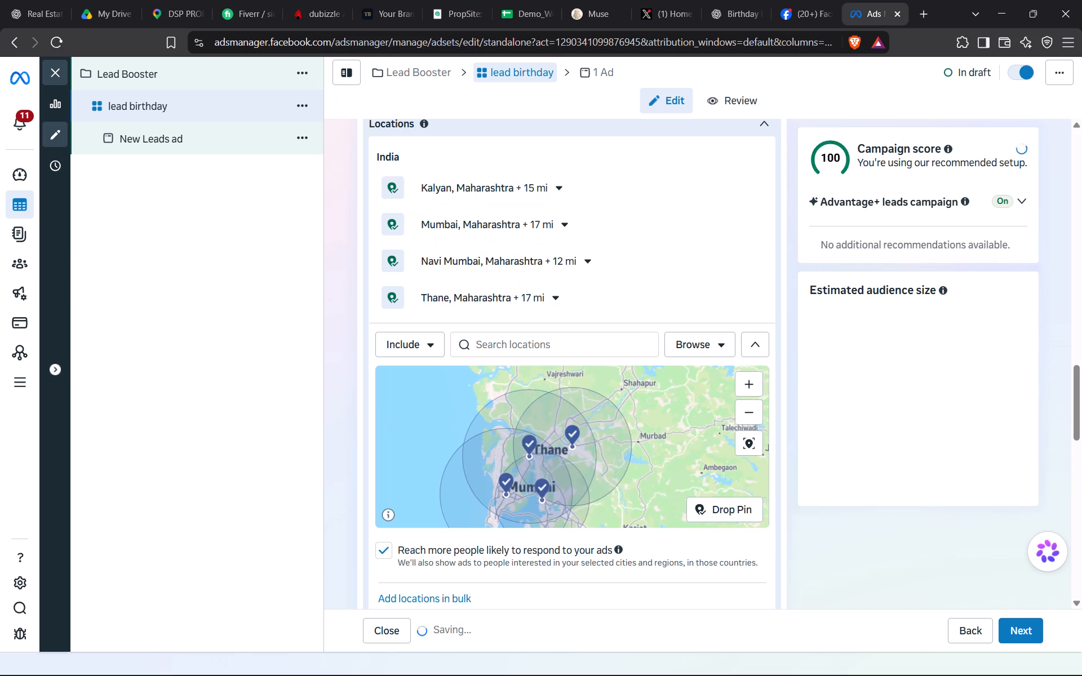
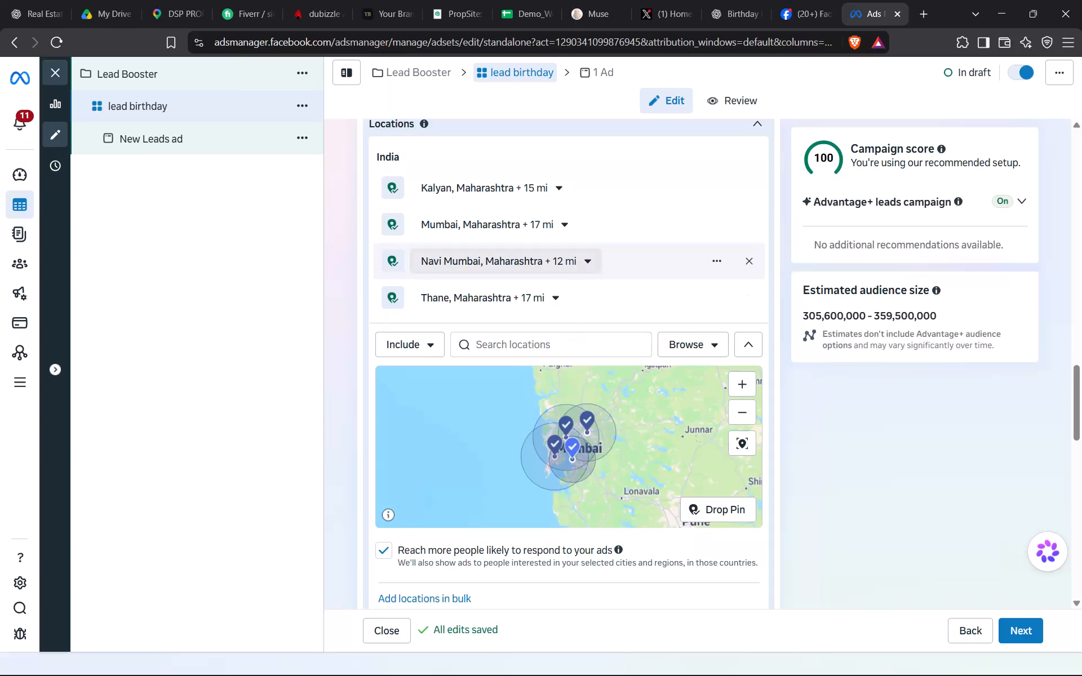
# Add the place Seawoods, Navi Mumbai, to the ad set's included locations.
pyautogui.click(552, 347)
pyautogui.press('s')
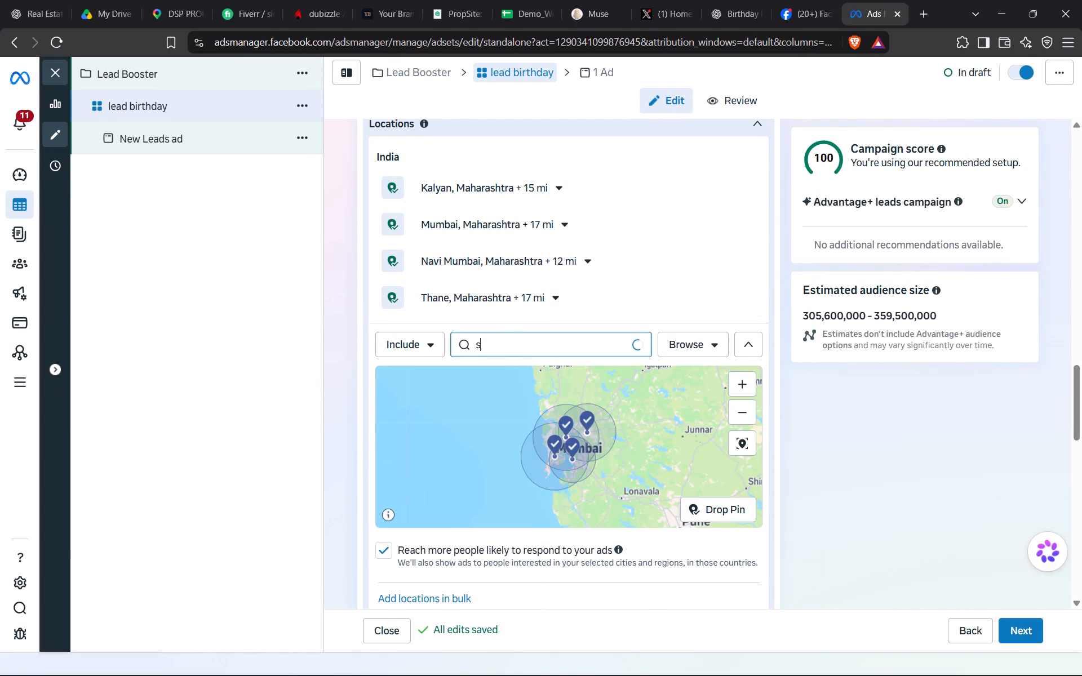
pyautogui.write('eawoods')
pyautogui.click(500, 388)
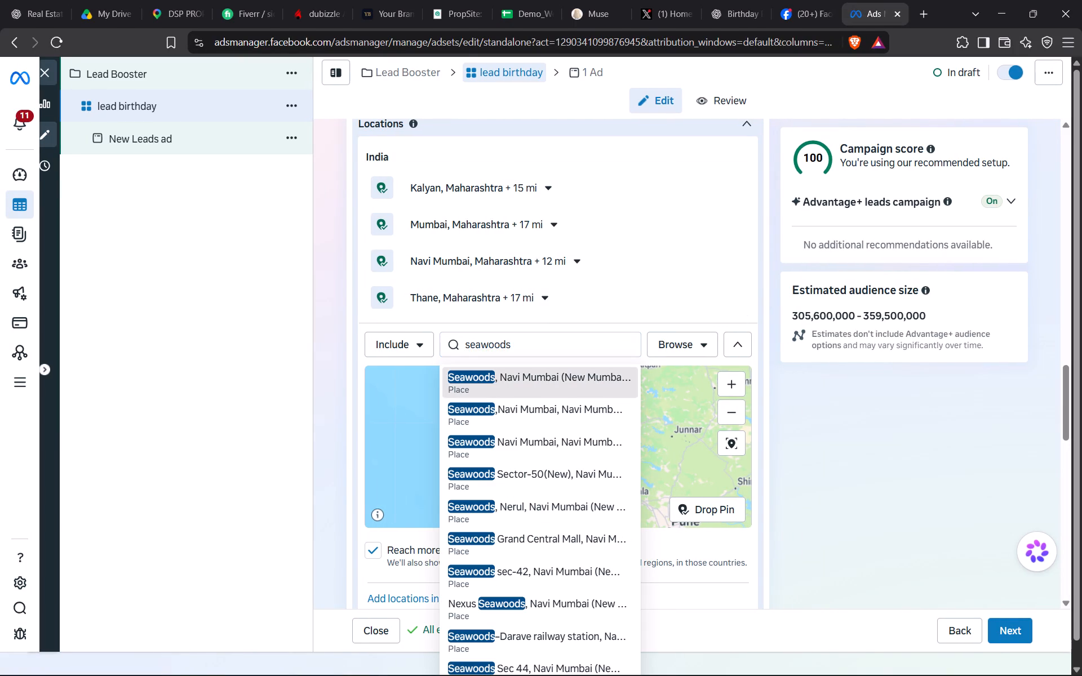
pyautogui.click(511, 345)
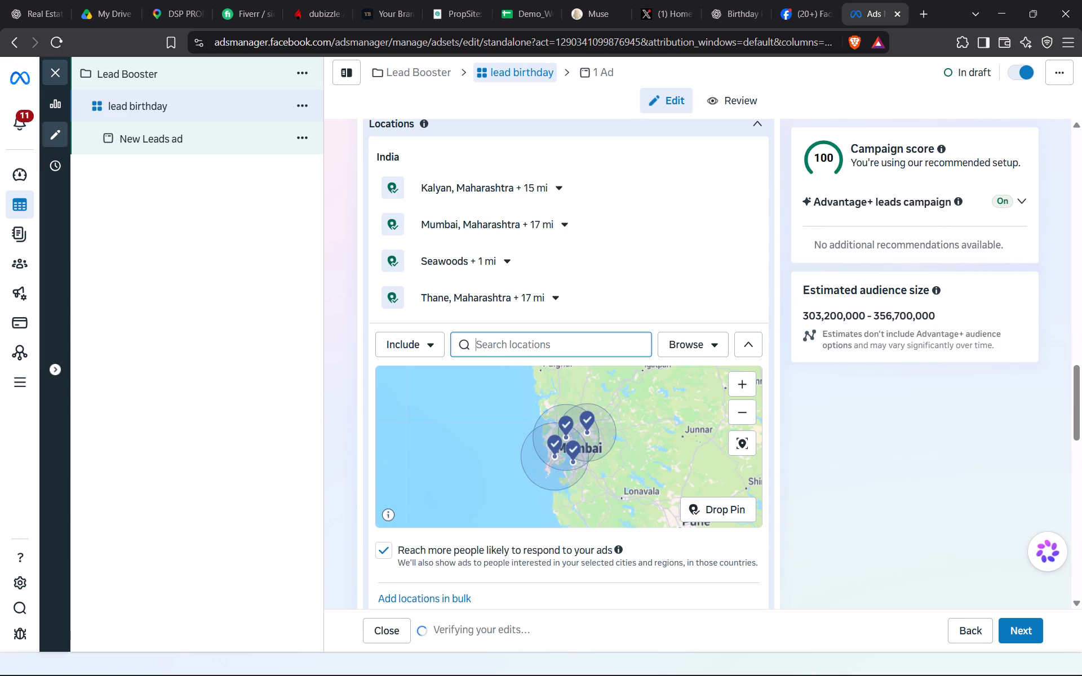
# Set the targeting radius around Seawoods to 5 mi.
pyautogui.click(508, 260)
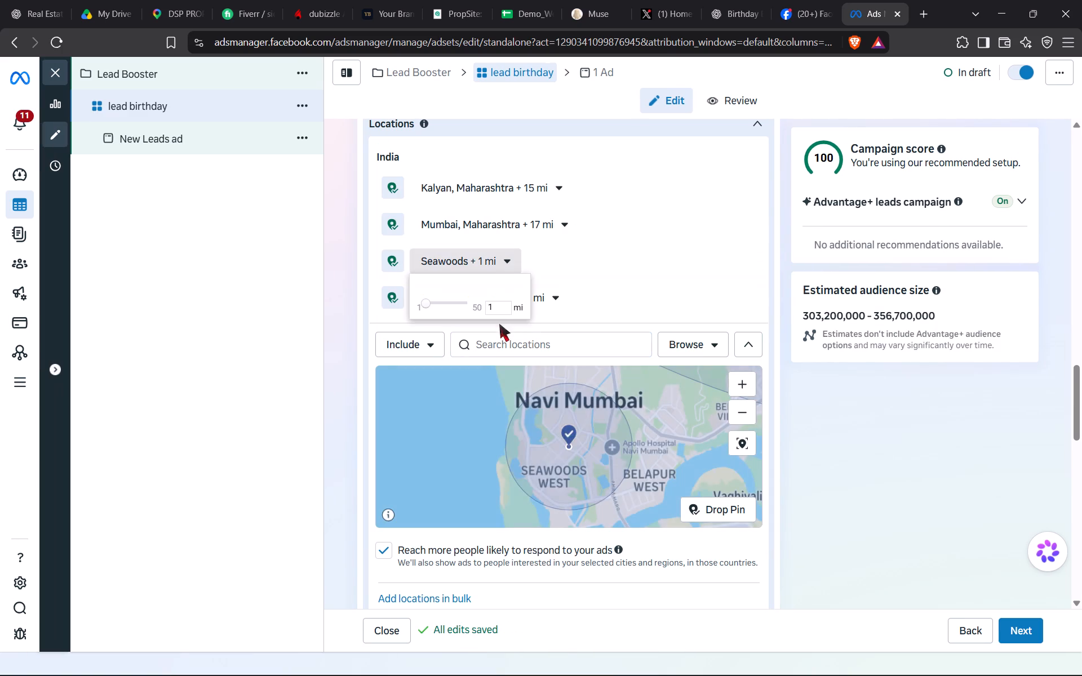
pyautogui.click(503, 312)
pyautogui.press('BackSpace')
pyautogui.press('5')
pyautogui.press('Return')
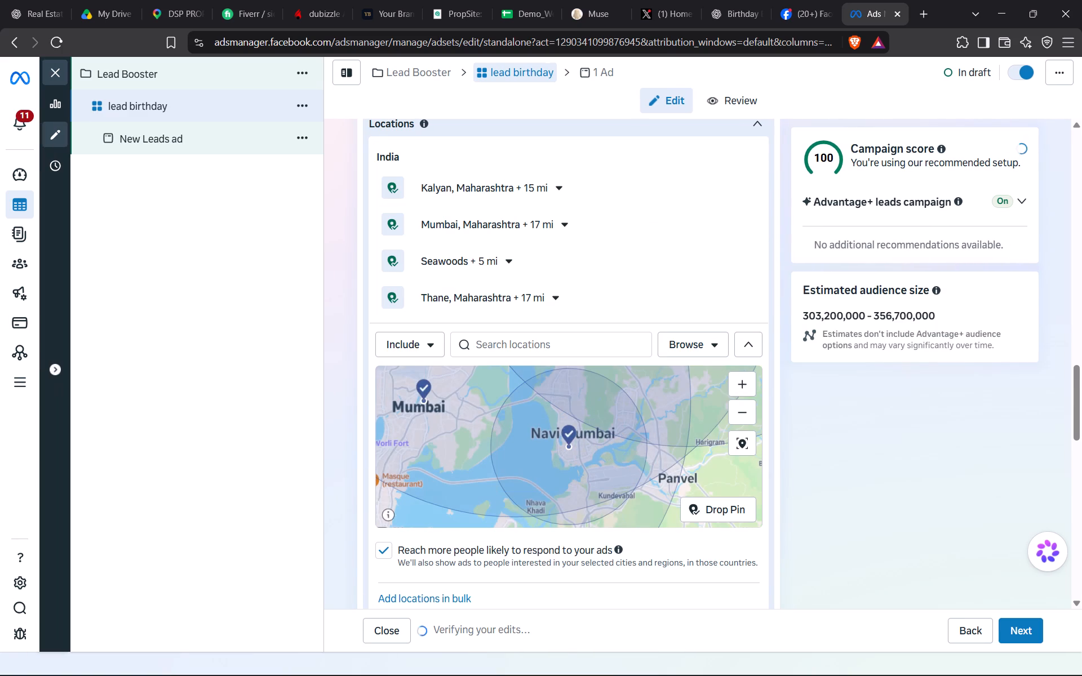
# Examine on the map how the targeting radii cover and overlap around Mumbai, Navi Mumbai, Thane and Kalyan.
pyautogui.moveTo(593, 408); pyautogui.dragTo(631, 346)
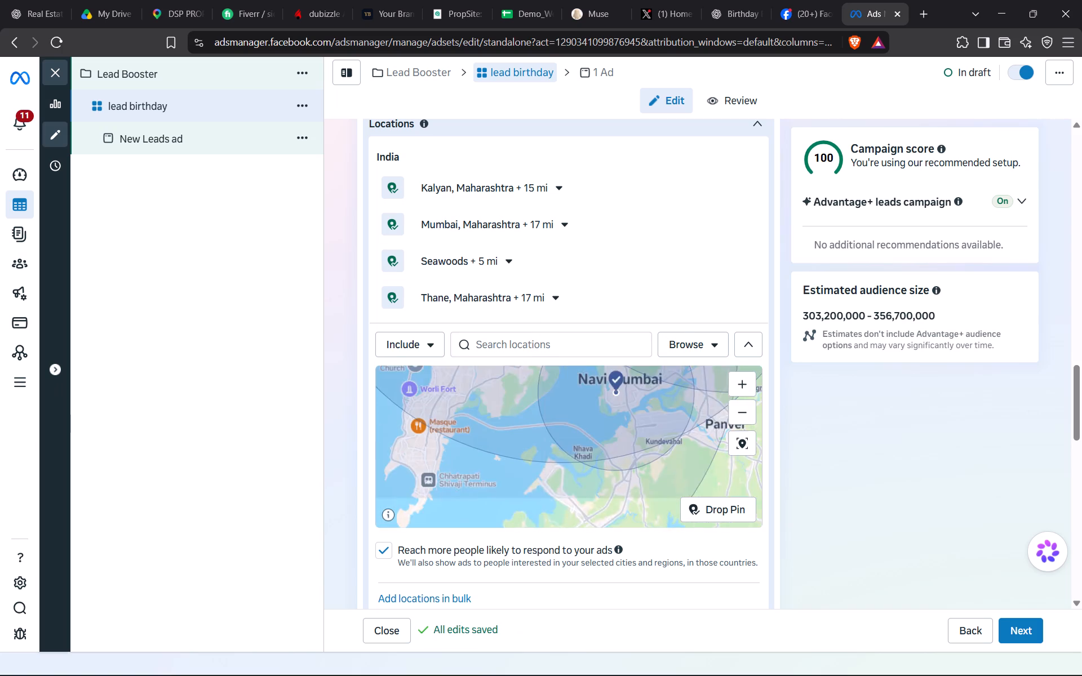
pyautogui.moveTo(631, 346); pyautogui.dragTo(689, 290)
pyautogui.moveTo(604, 406); pyautogui.dragTo(668, 615)
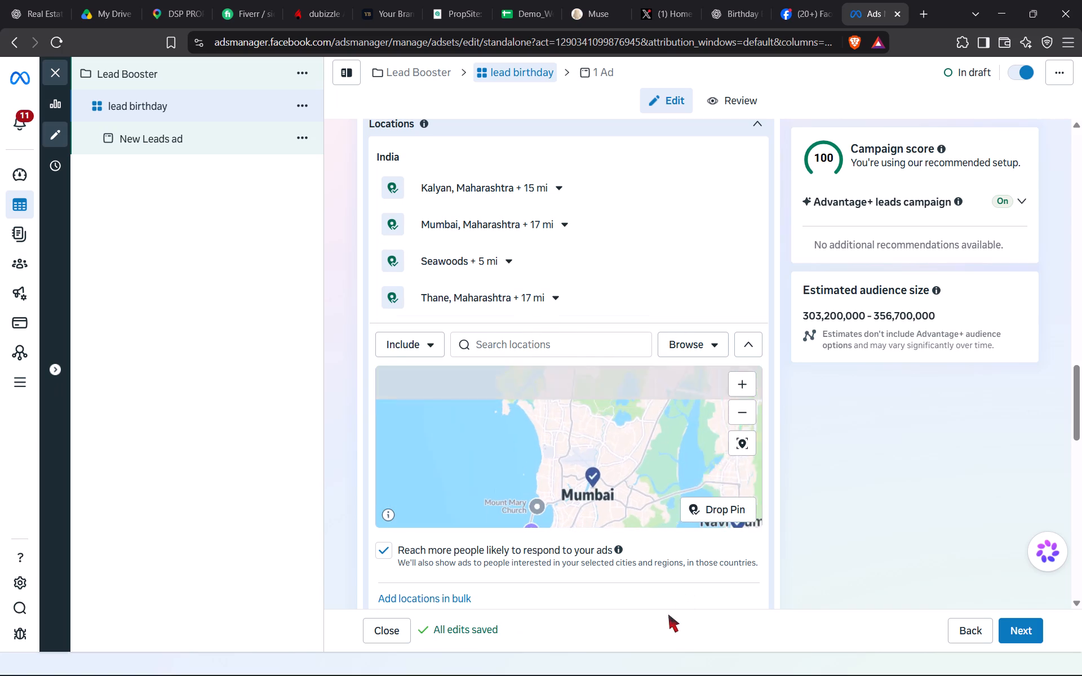
pyautogui.click(620, 469)
pyautogui.moveTo(620, 469); pyautogui.dragTo(630, 383)
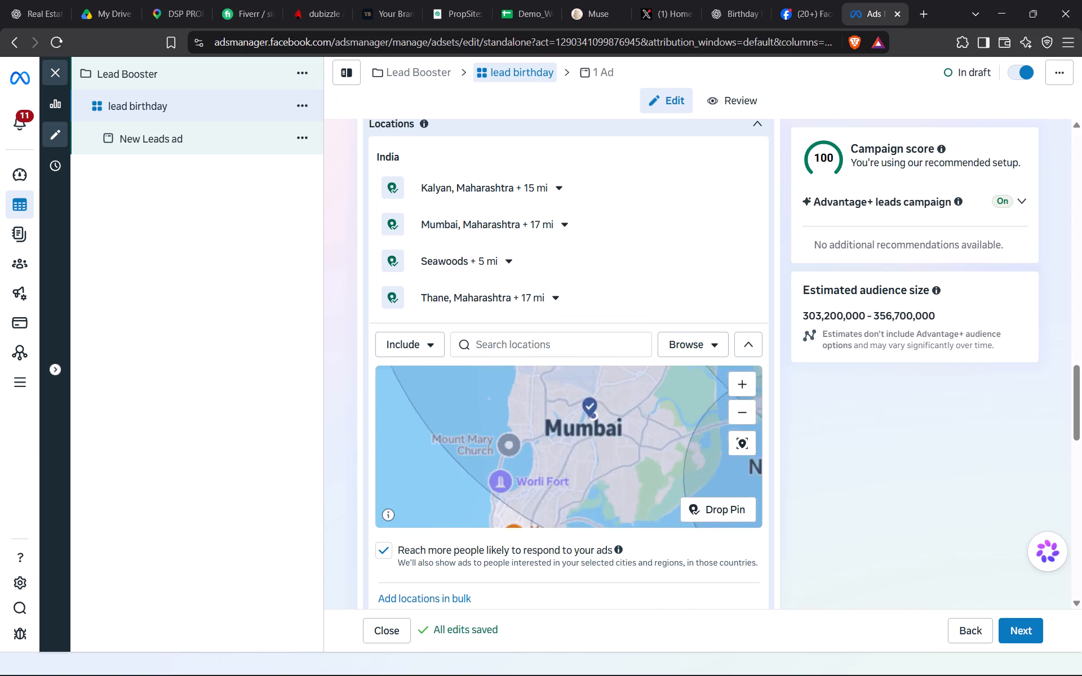
pyautogui.moveTo(620, 406); pyautogui.dragTo(562, 500)
pyautogui.moveTo(582, 437); pyautogui.dragTo(571, 389)
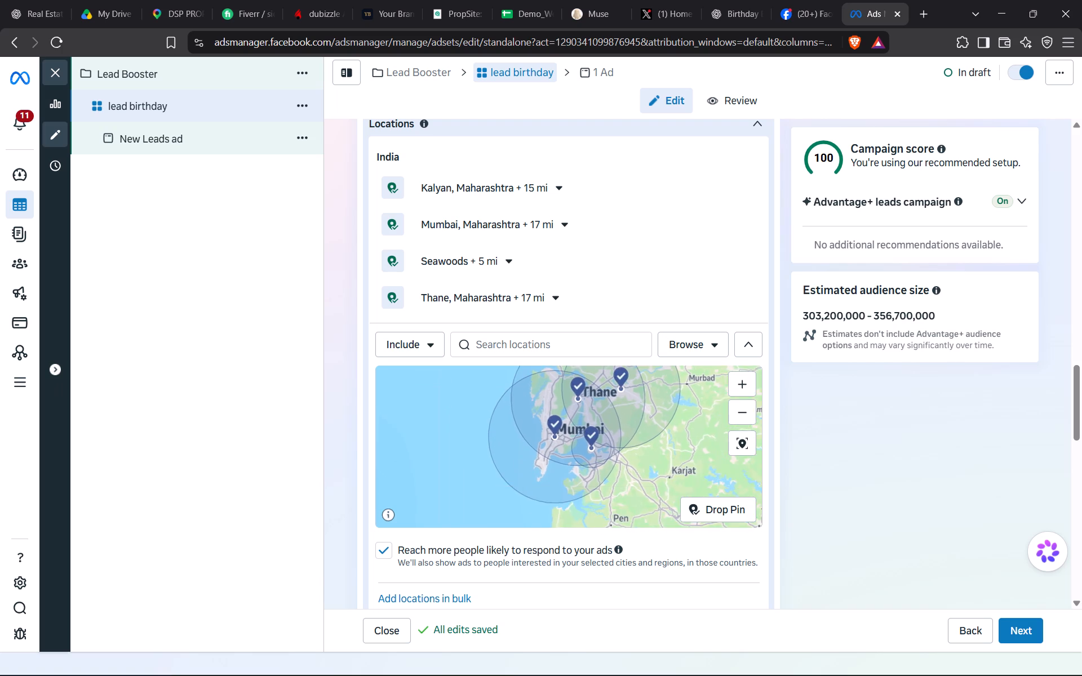
pyautogui.moveTo(571, 389); pyautogui.dragTo(606, 477)
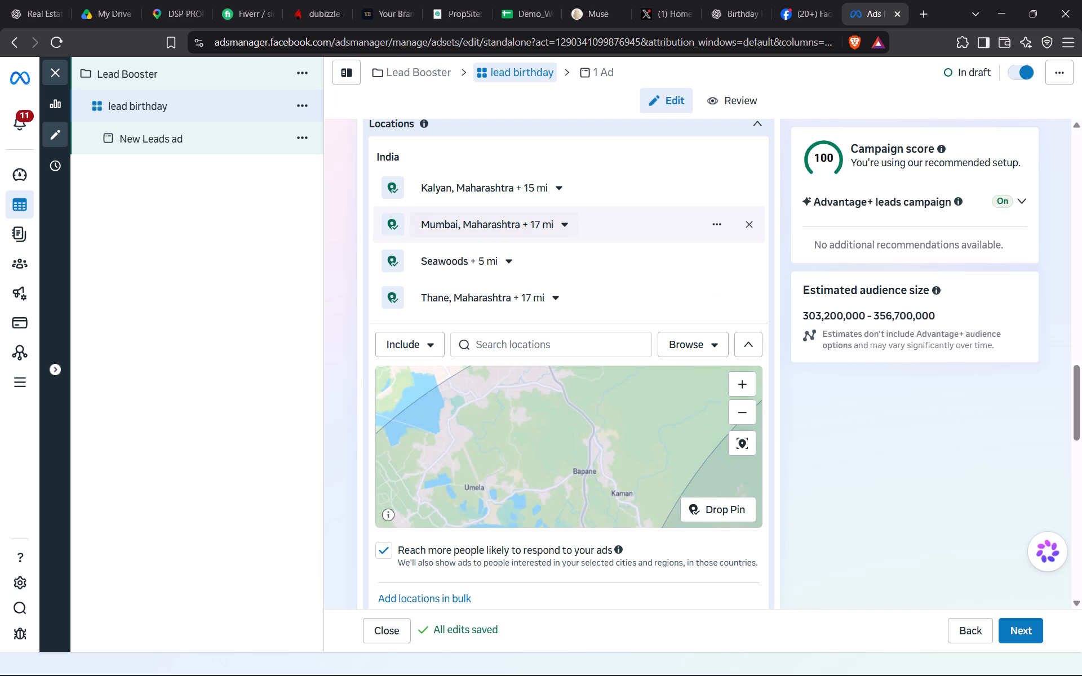
# Set the targeting radius around Thane, Maharashtra, to 15 mi.
pyautogui.scroll(-1, 537, 227)
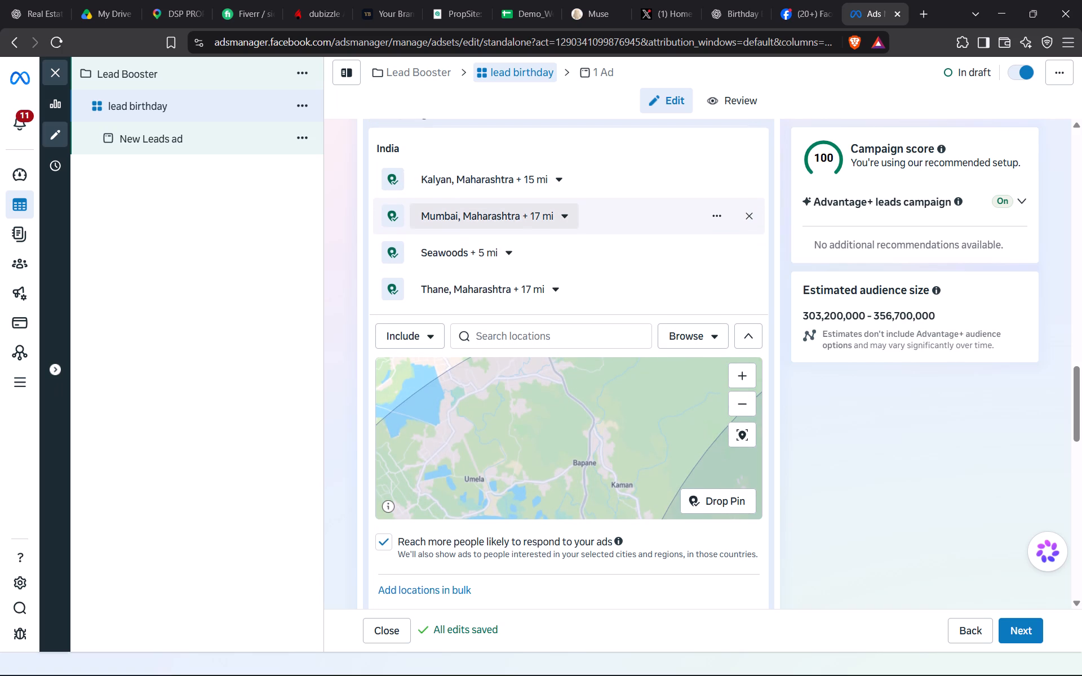
pyautogui.scroll(-1, 537, 227)
pyautogui.click(557, 281)
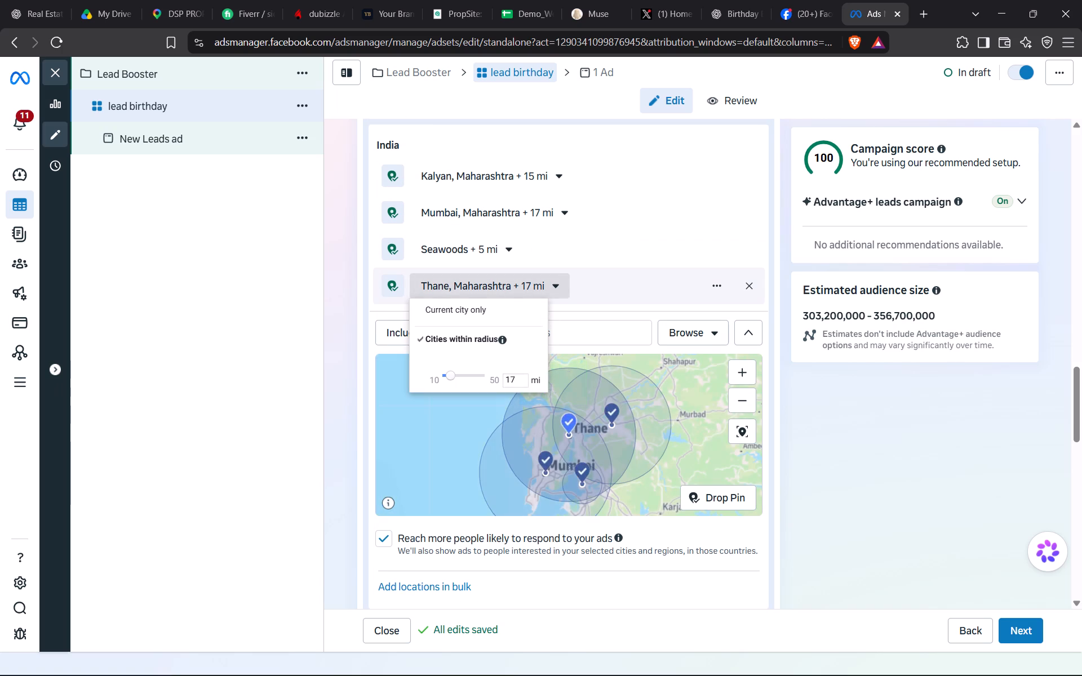
pyautogui.click(517, 380)
pyautogui.press('BackSpace')
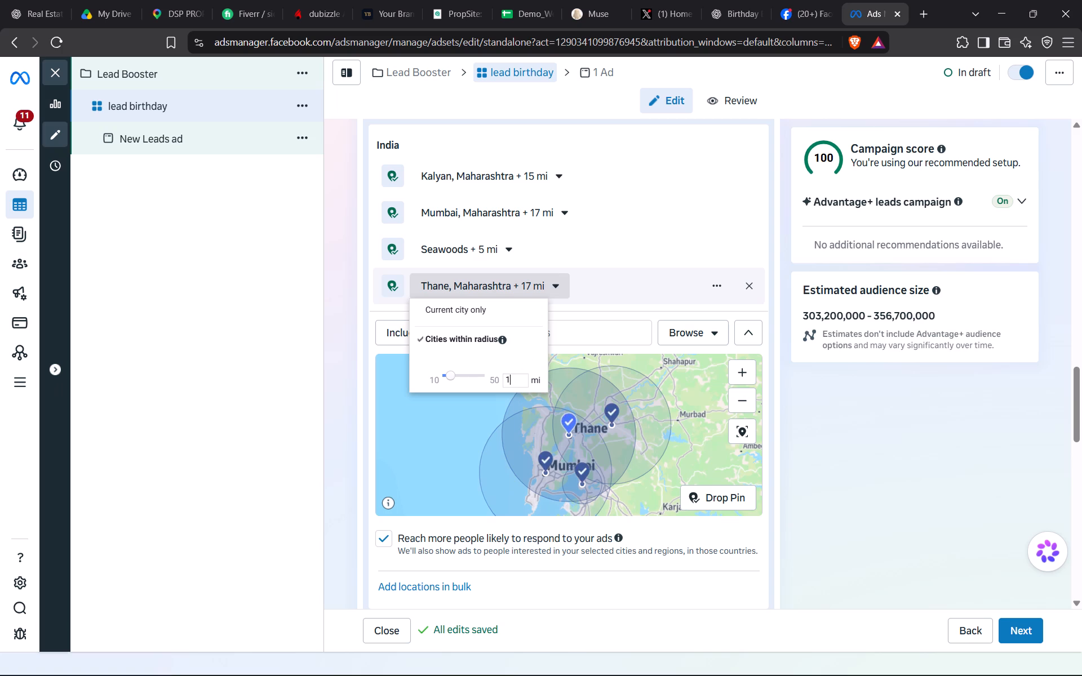
pyautogui.press('5')
pyautogui.press('Return')
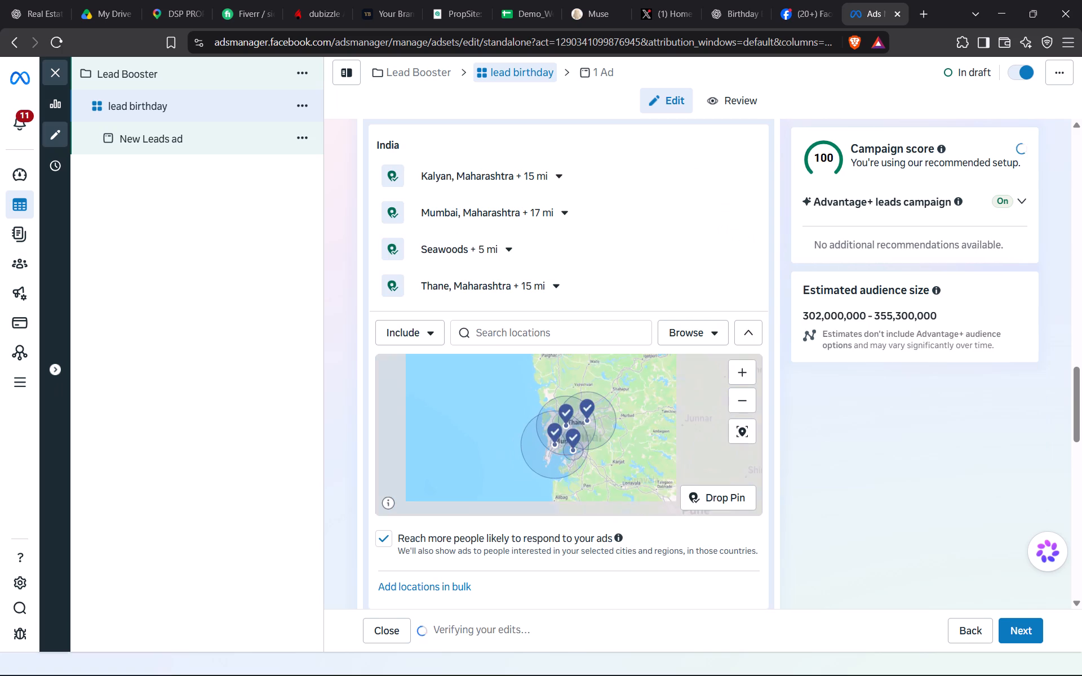
# Add the neighbourhood Diva, Maharashtra, India, to the included locations.
pyautogui.click(521, 333)
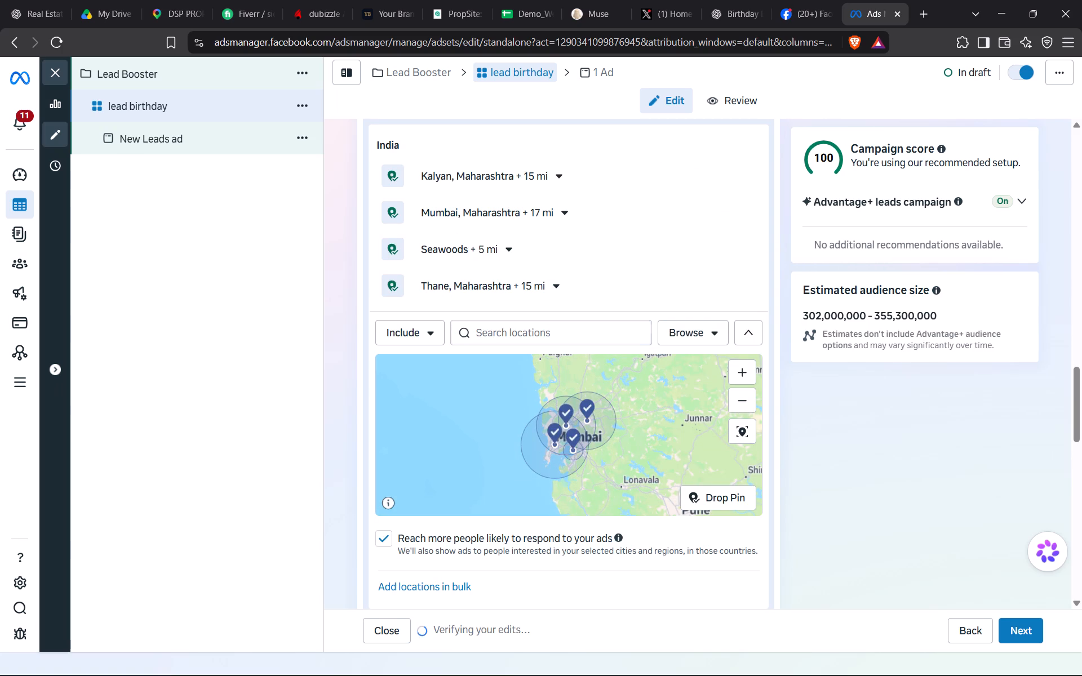
pyautogui.write('diva')
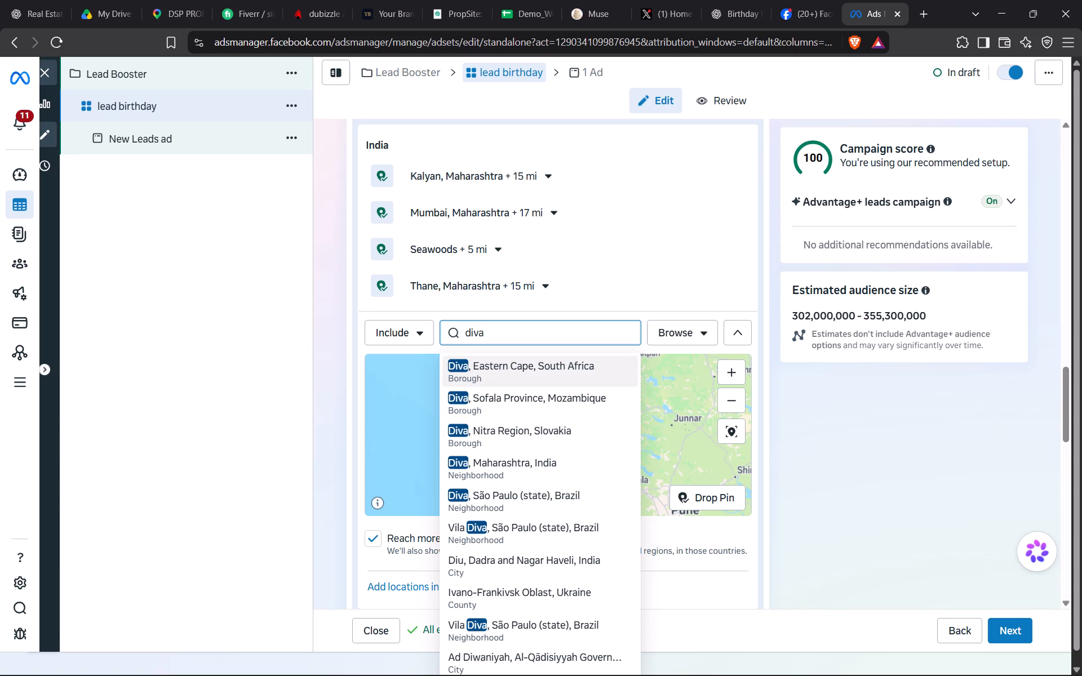
pyautogui.click(529, 472)
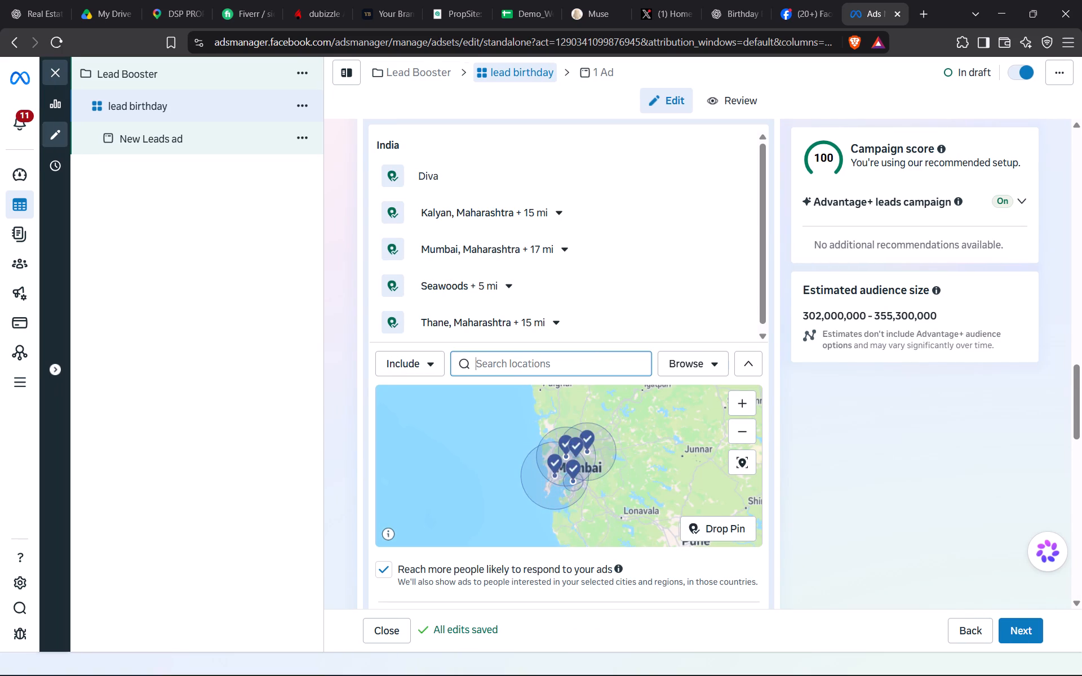
# Add the city Dombivli, Maharashtra, India, to the included locations and limit it to the current city only.
pyautogui.write('dombi')
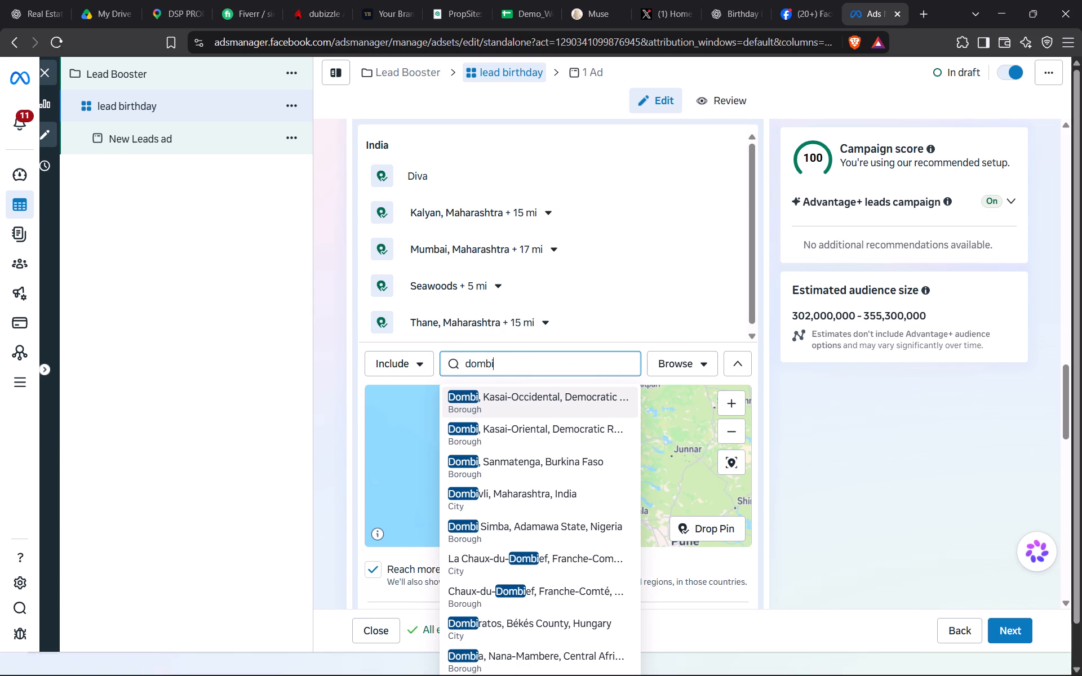
pyautogui.click(503, 495)
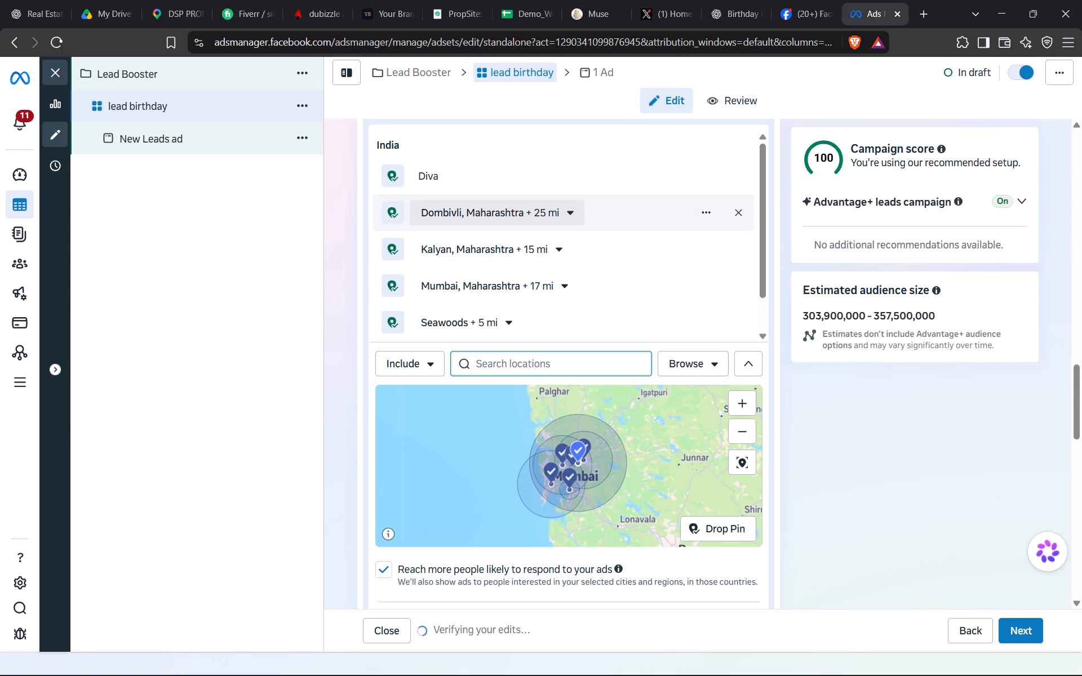
pyautogui.click(574, 216)
pyautogui.click(481, 230)
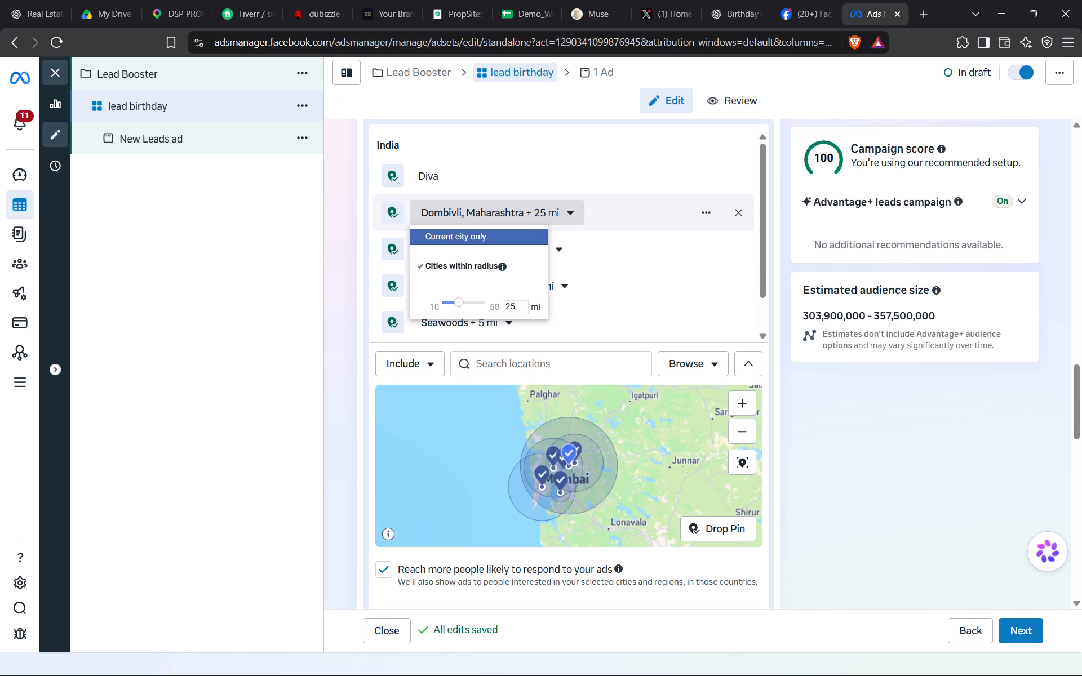
# Add the neighbourhoods Dadar East and Dadar West, Maharashtra, India, to the included locations.
pyautogui.click(529, 367)
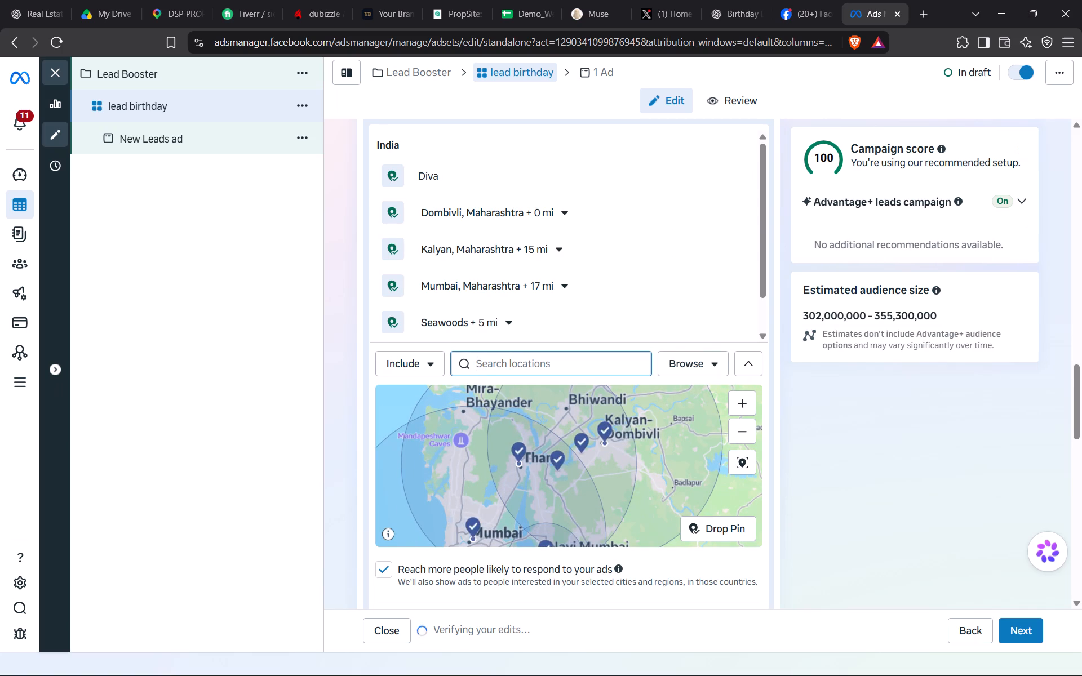
pyautogui.write('dadar')
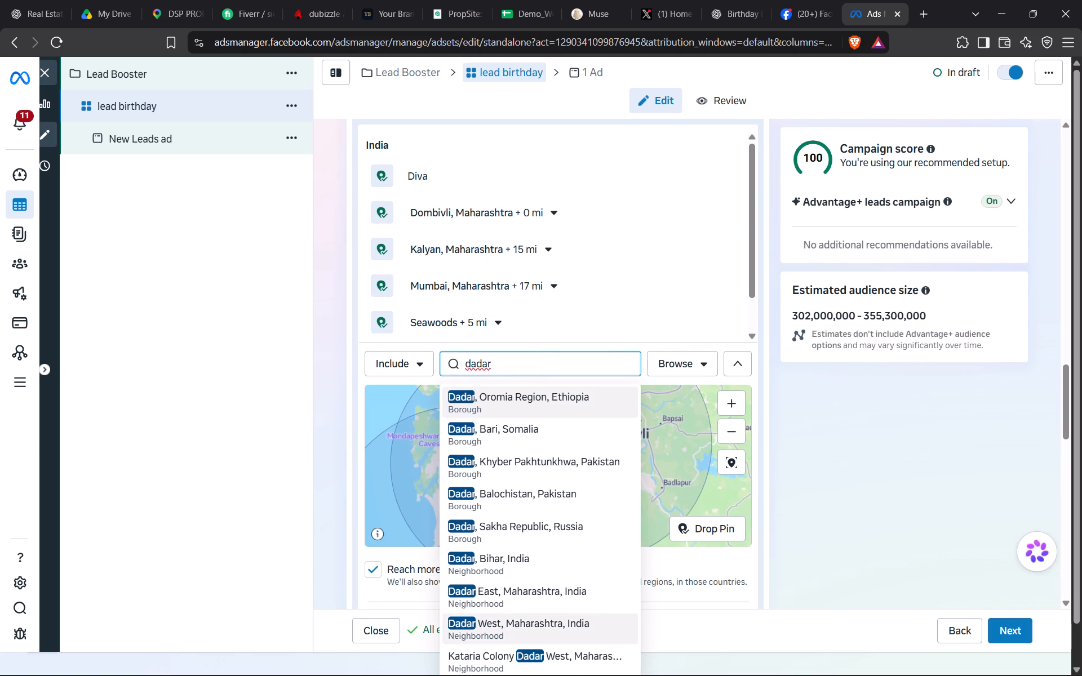
pyautogui.click(515, 605)
pyautogui.write('da')
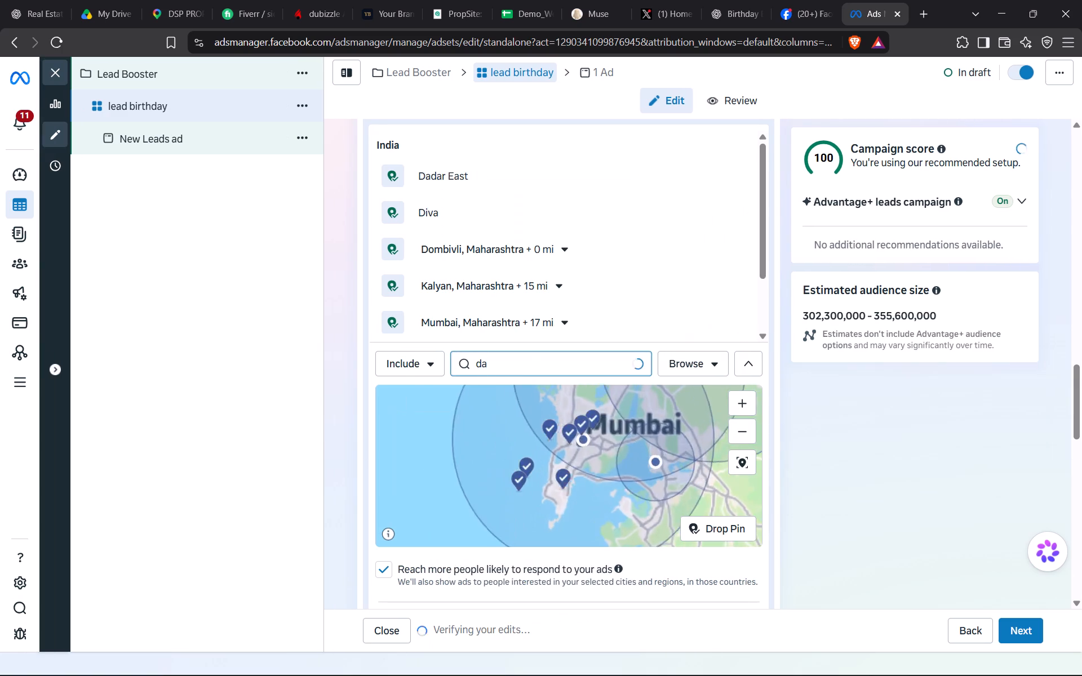
pyautogui.write('dar')
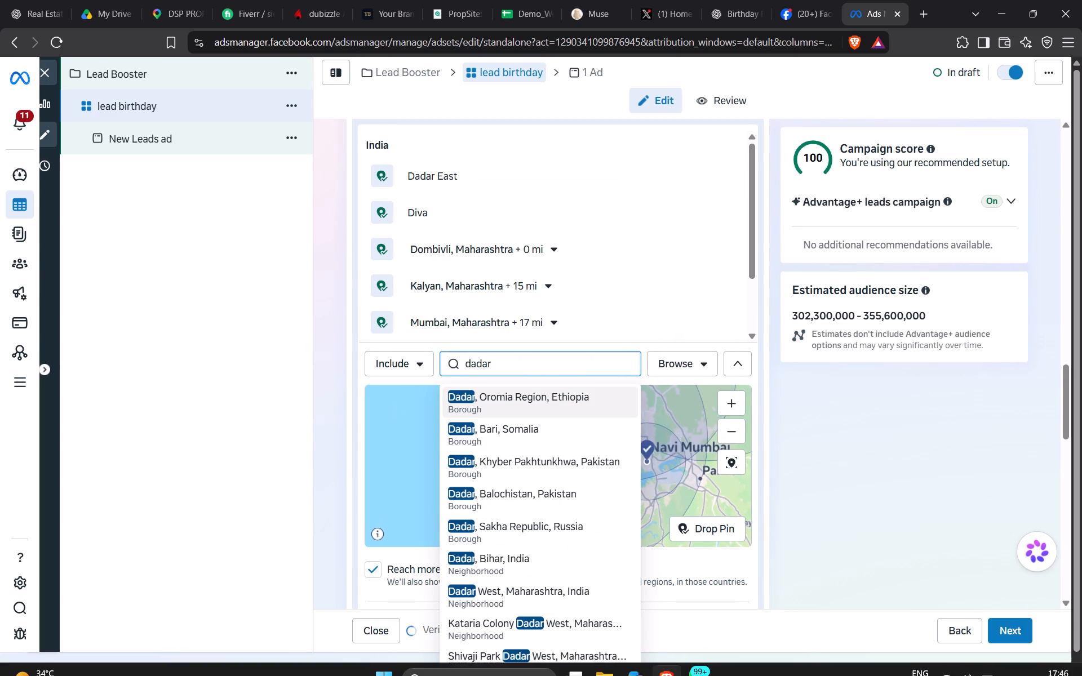
pyautogui.click(521, 594)
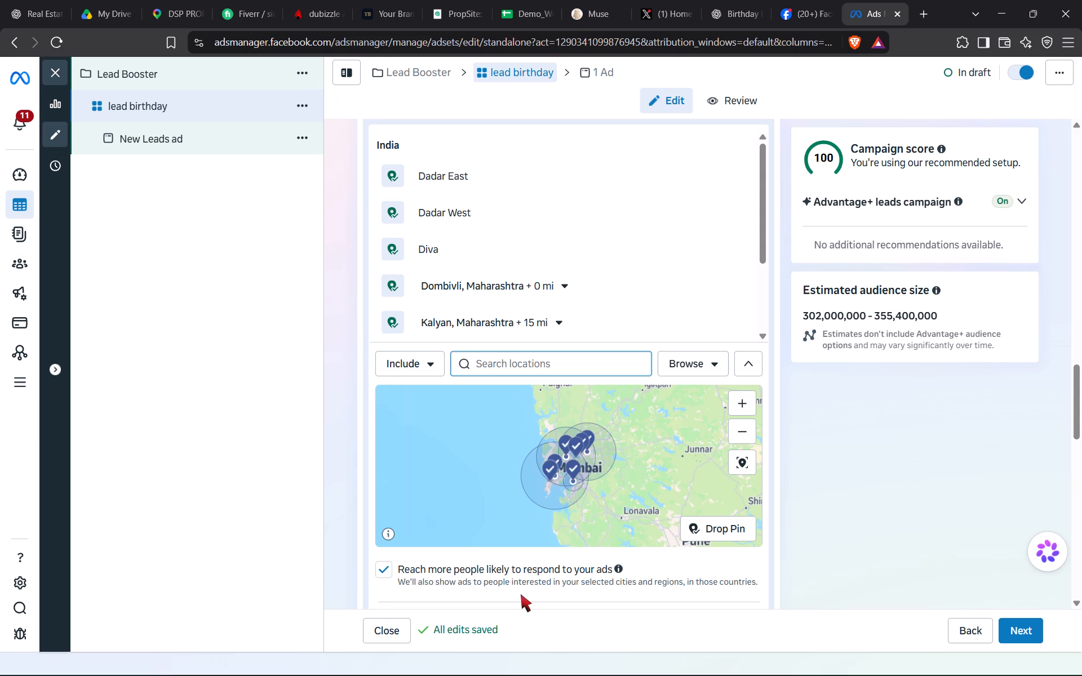
# Add the neighbourhoods Mulund West and Mulund East, Maharashtra, India, to the included locations.
pyautogui.click(502, 366)
pyautogui.write('mukund')
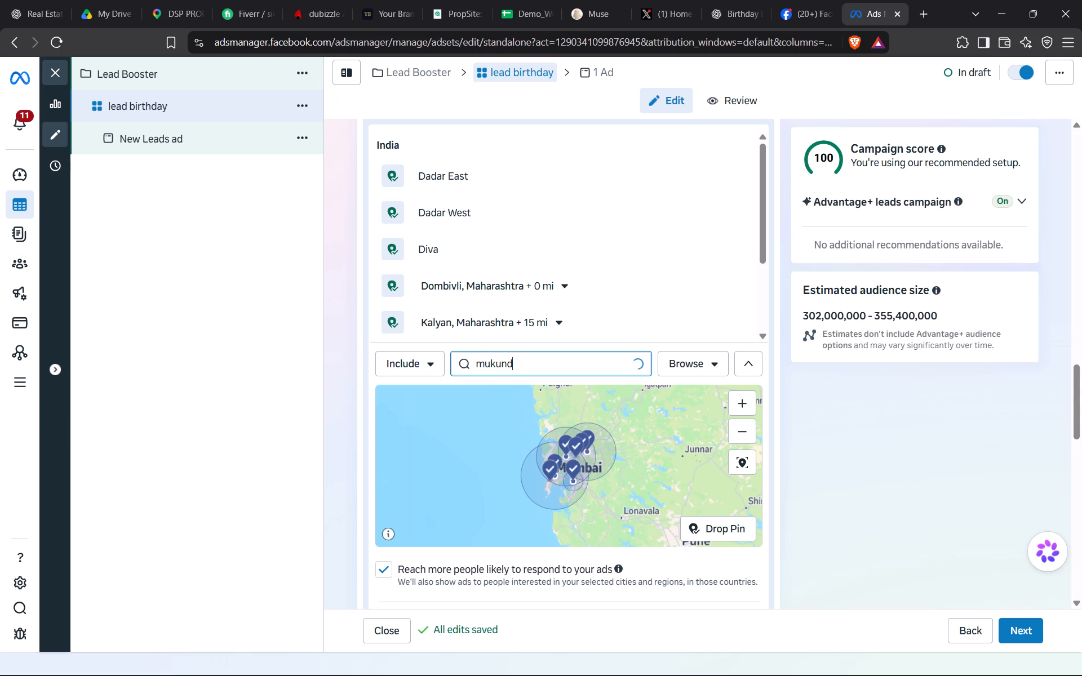
pyautogui.press('BackSpace')
pyautogui.press('BackSpace')
pyautogui.press('BackSpace')
pyautogui.press('BackSpace')
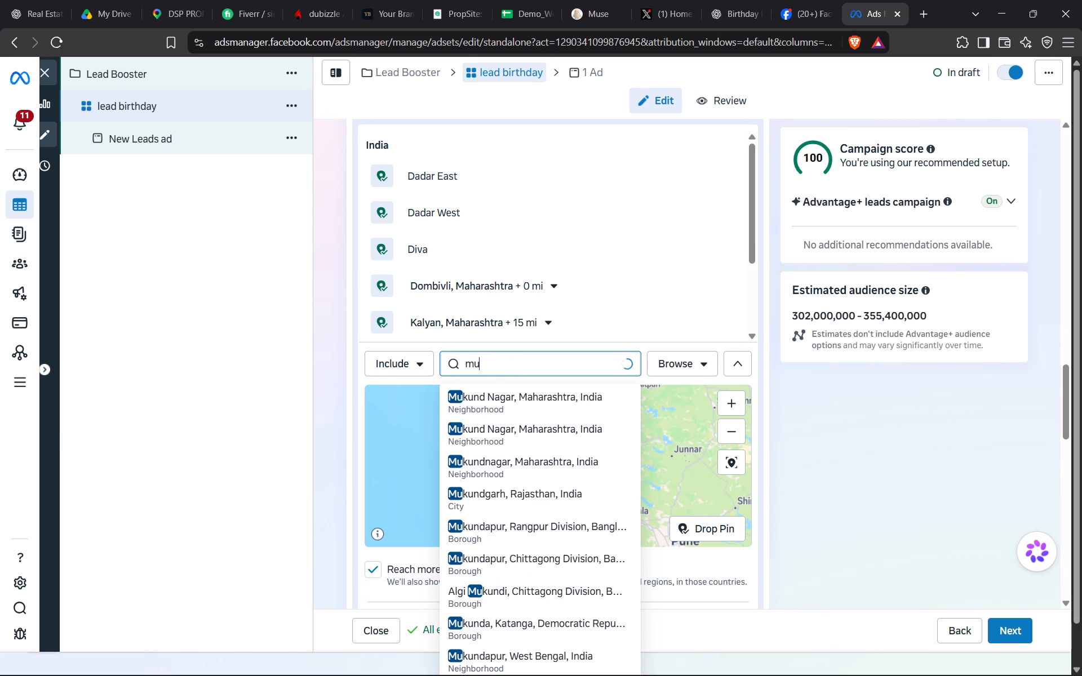
pyautogui.write('lund')
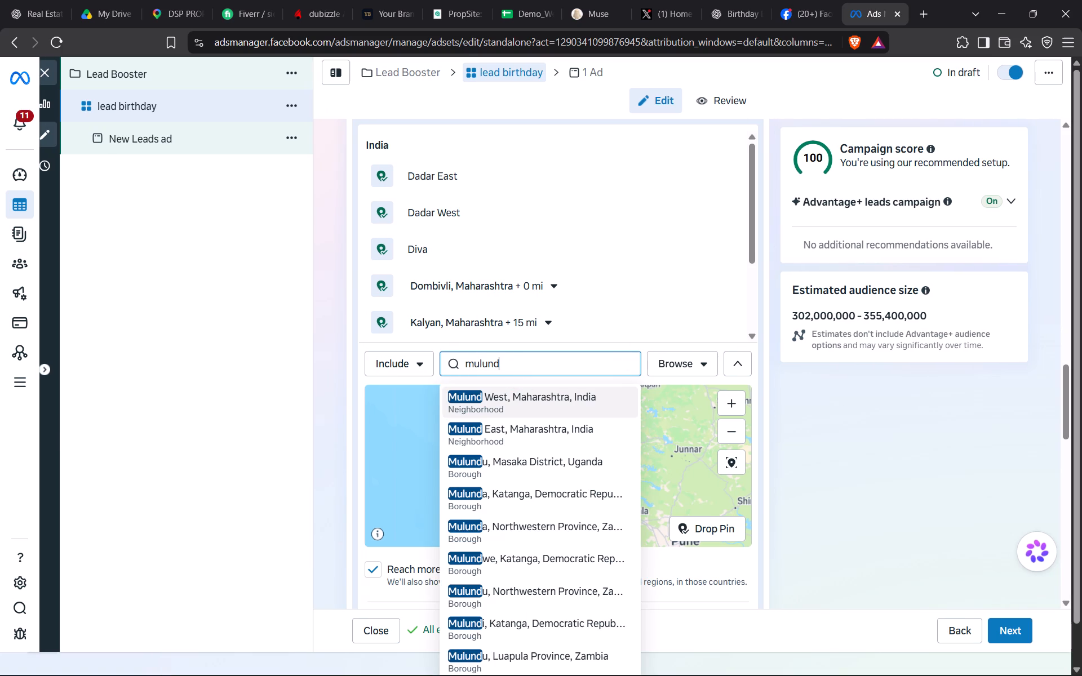
pyautogui.click(516, 403)
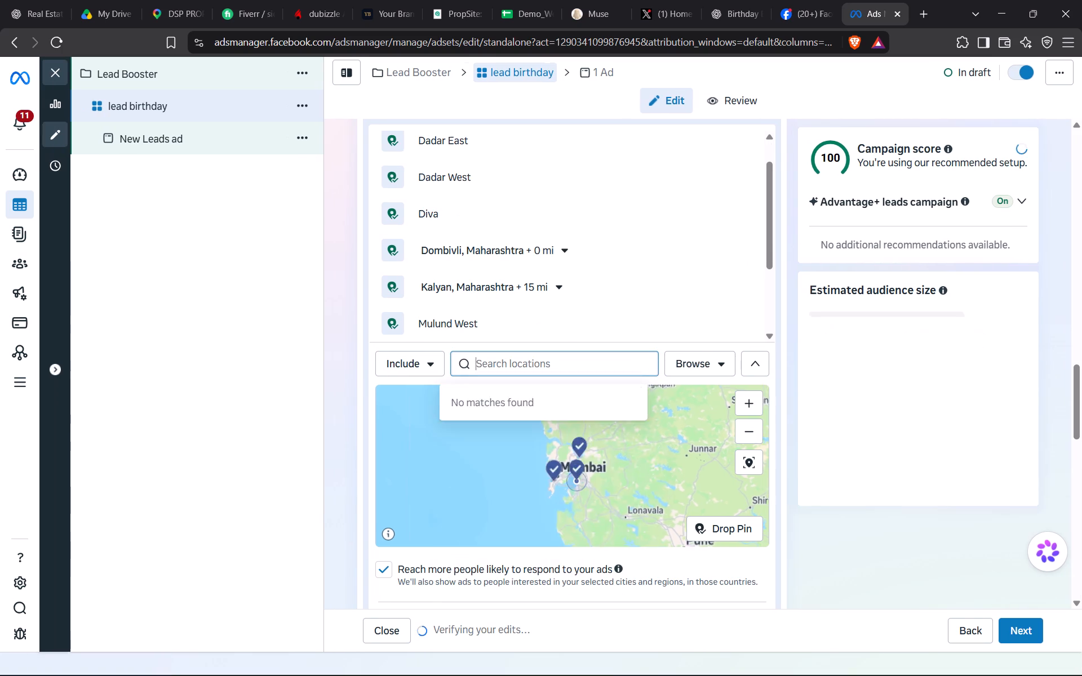
pyautogui.write('mulund')
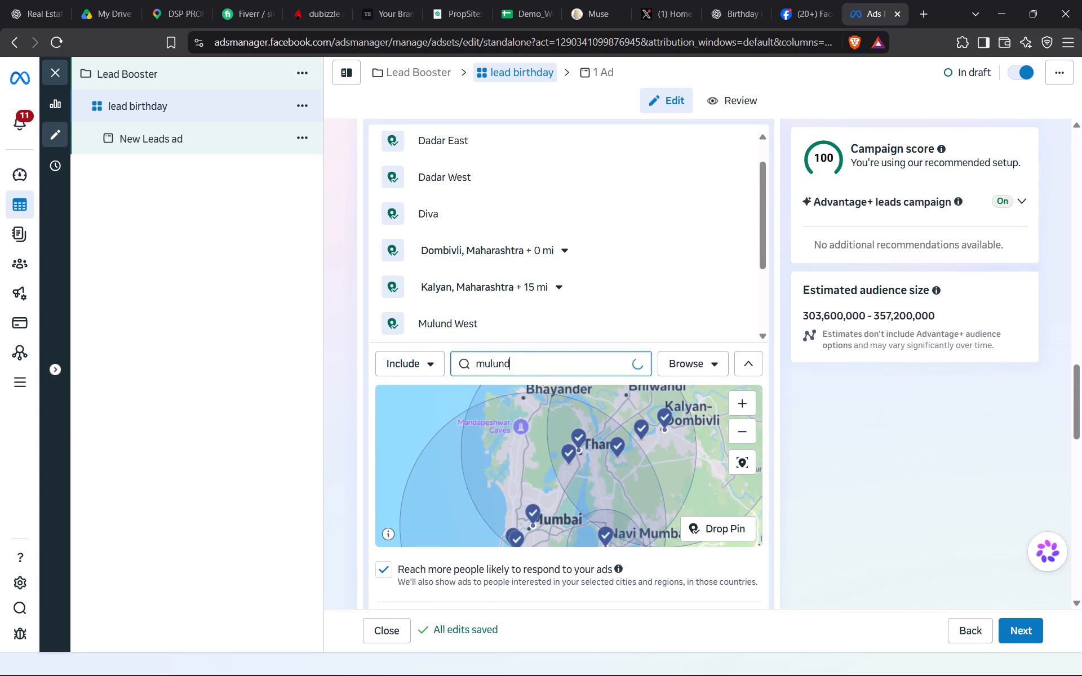
pyautogui.click(507, 402)
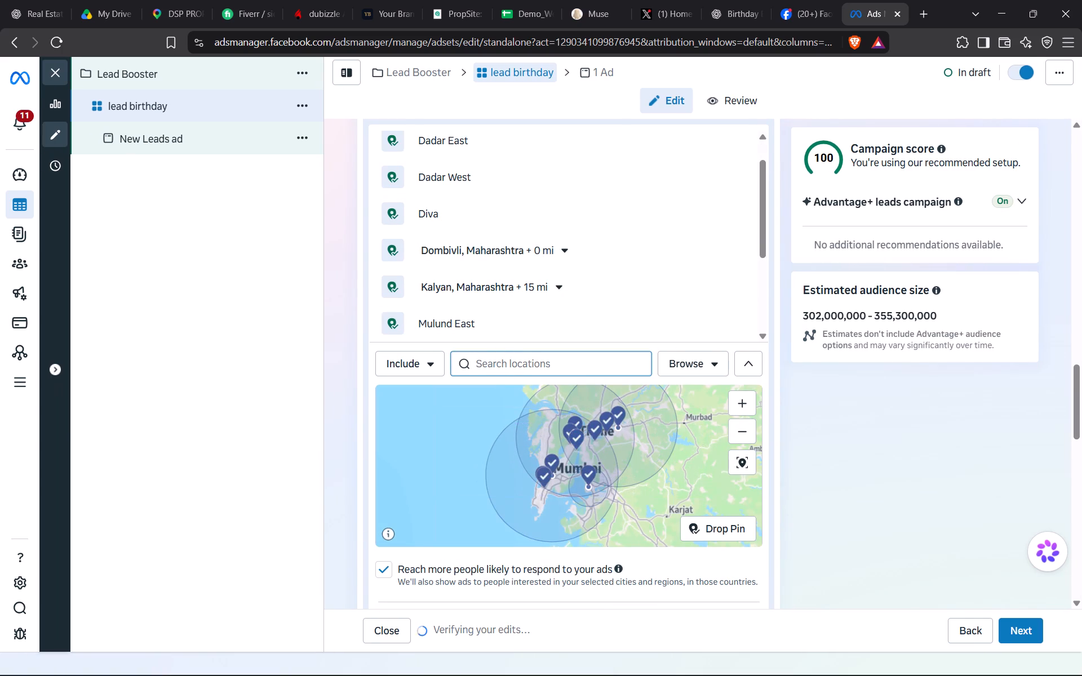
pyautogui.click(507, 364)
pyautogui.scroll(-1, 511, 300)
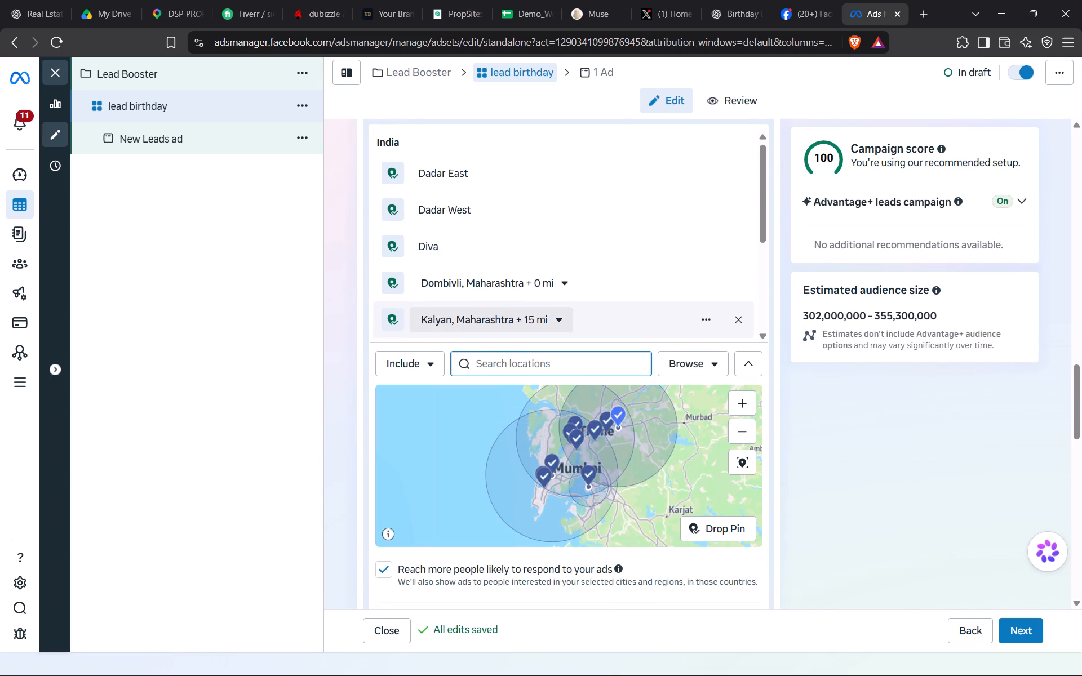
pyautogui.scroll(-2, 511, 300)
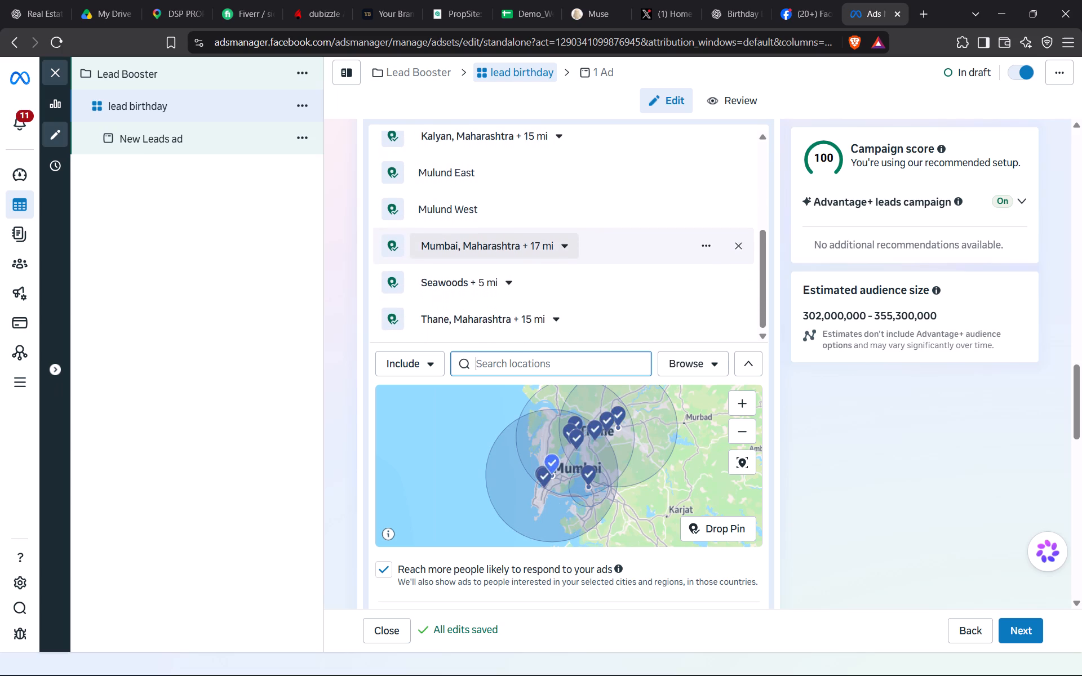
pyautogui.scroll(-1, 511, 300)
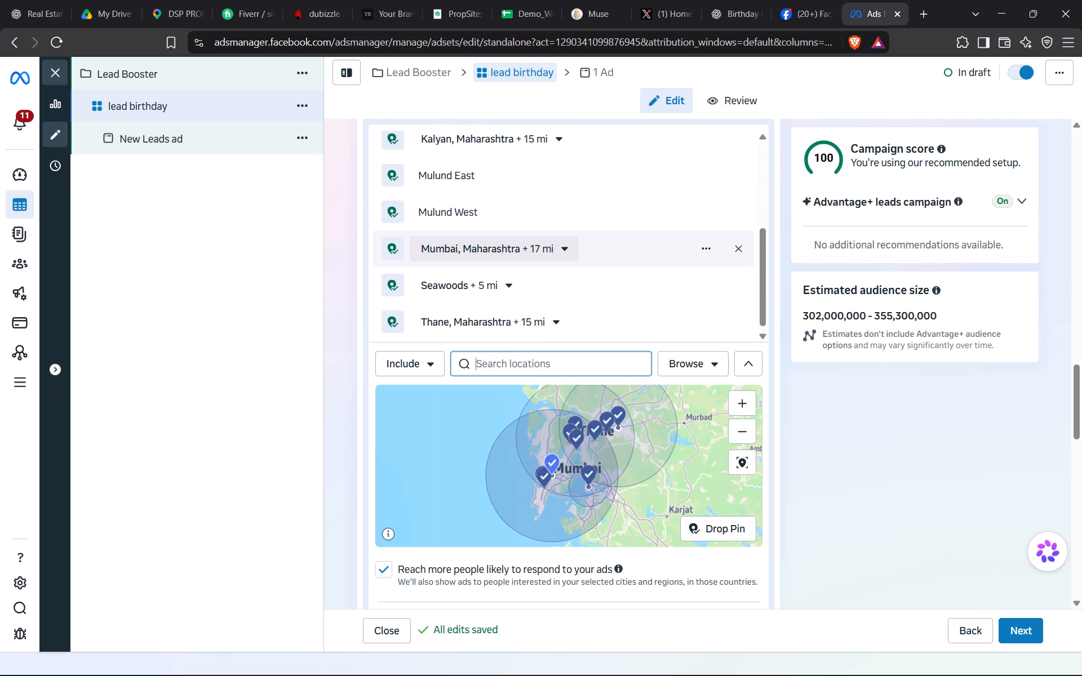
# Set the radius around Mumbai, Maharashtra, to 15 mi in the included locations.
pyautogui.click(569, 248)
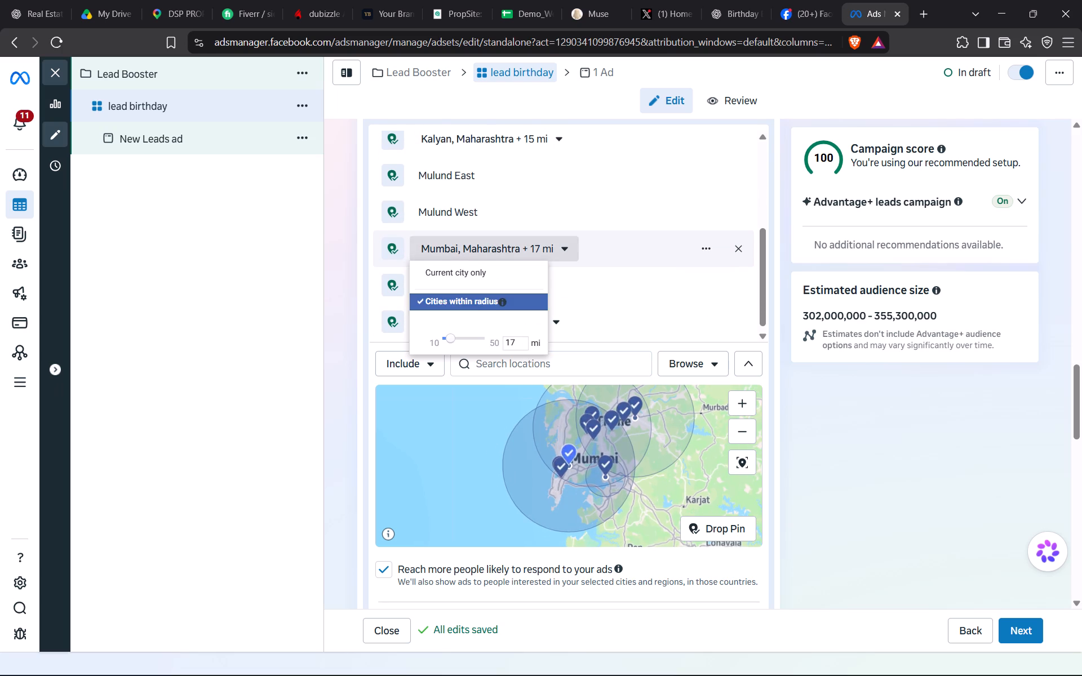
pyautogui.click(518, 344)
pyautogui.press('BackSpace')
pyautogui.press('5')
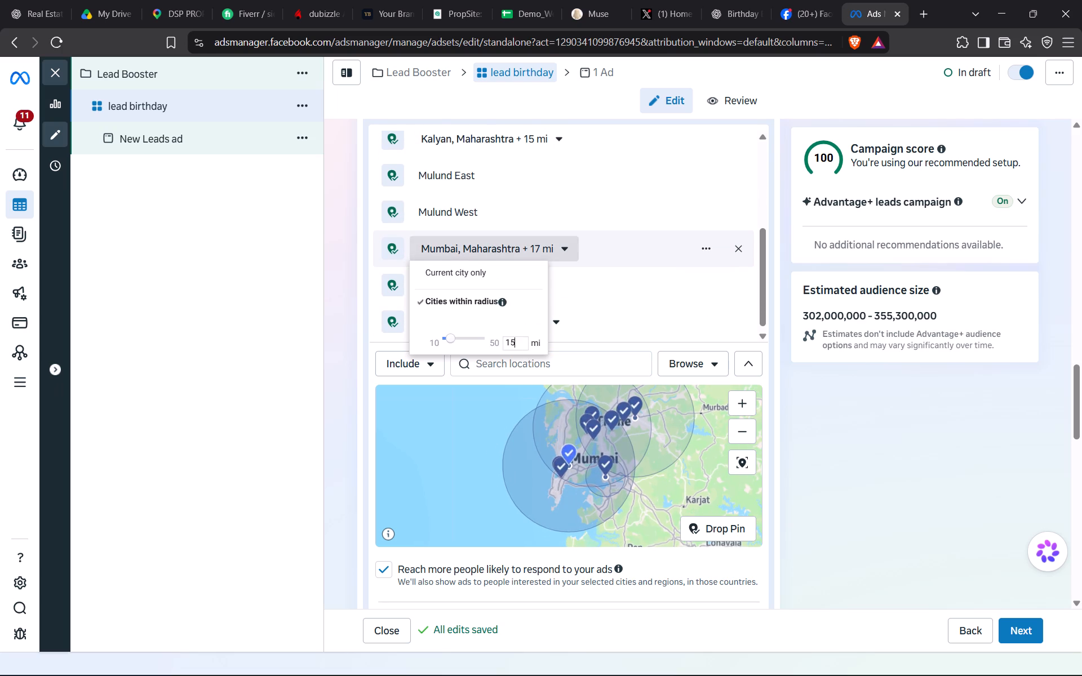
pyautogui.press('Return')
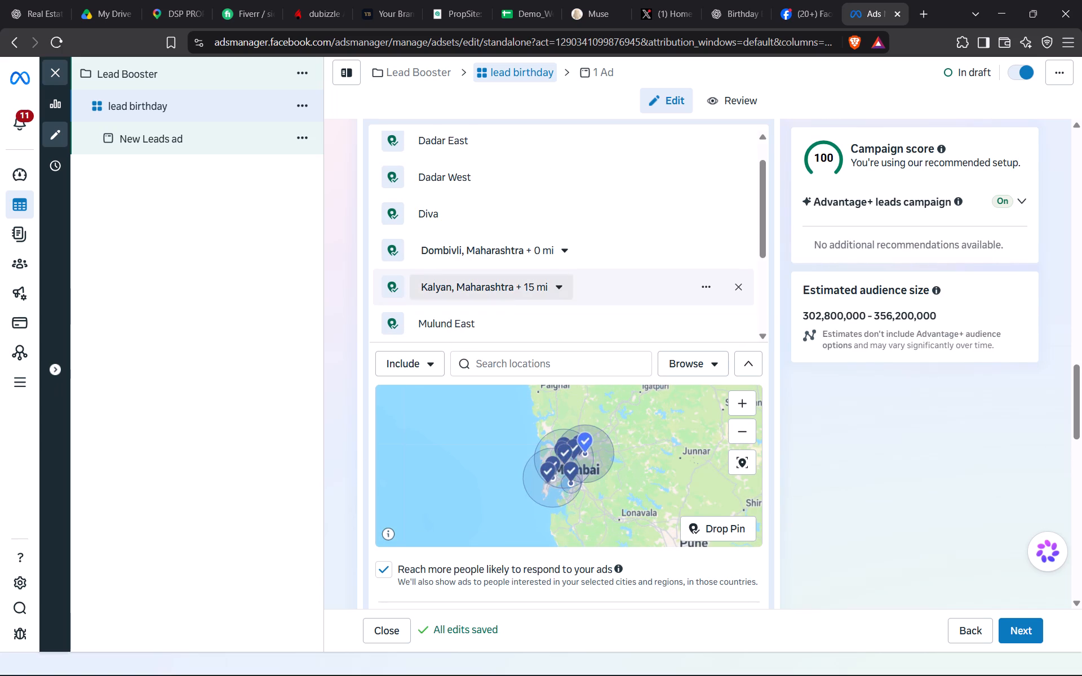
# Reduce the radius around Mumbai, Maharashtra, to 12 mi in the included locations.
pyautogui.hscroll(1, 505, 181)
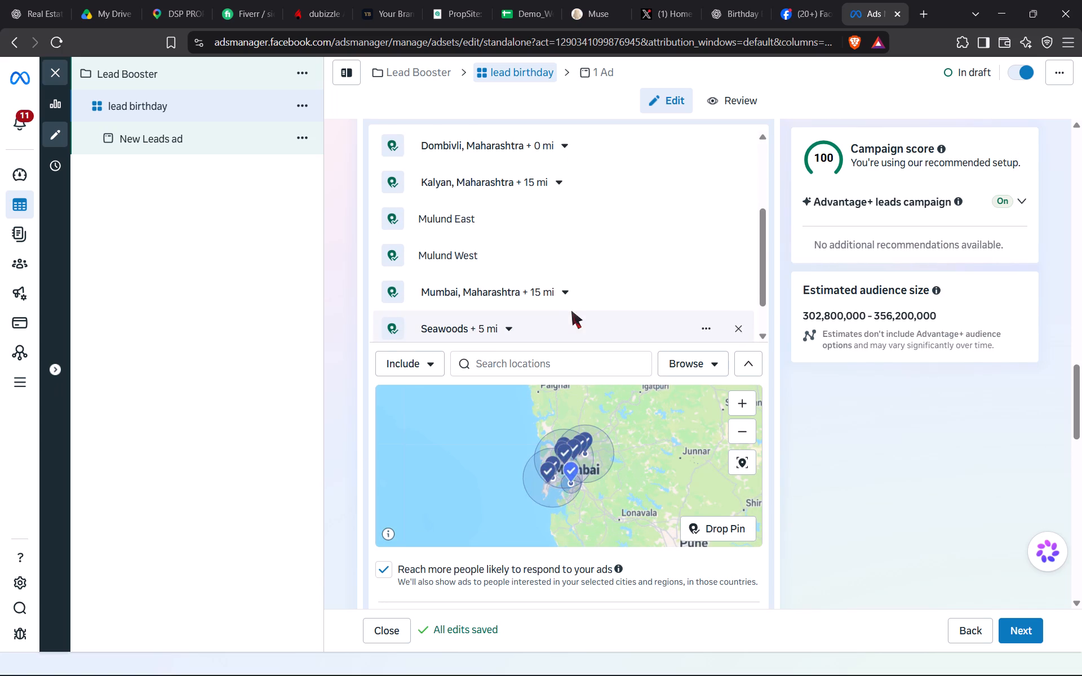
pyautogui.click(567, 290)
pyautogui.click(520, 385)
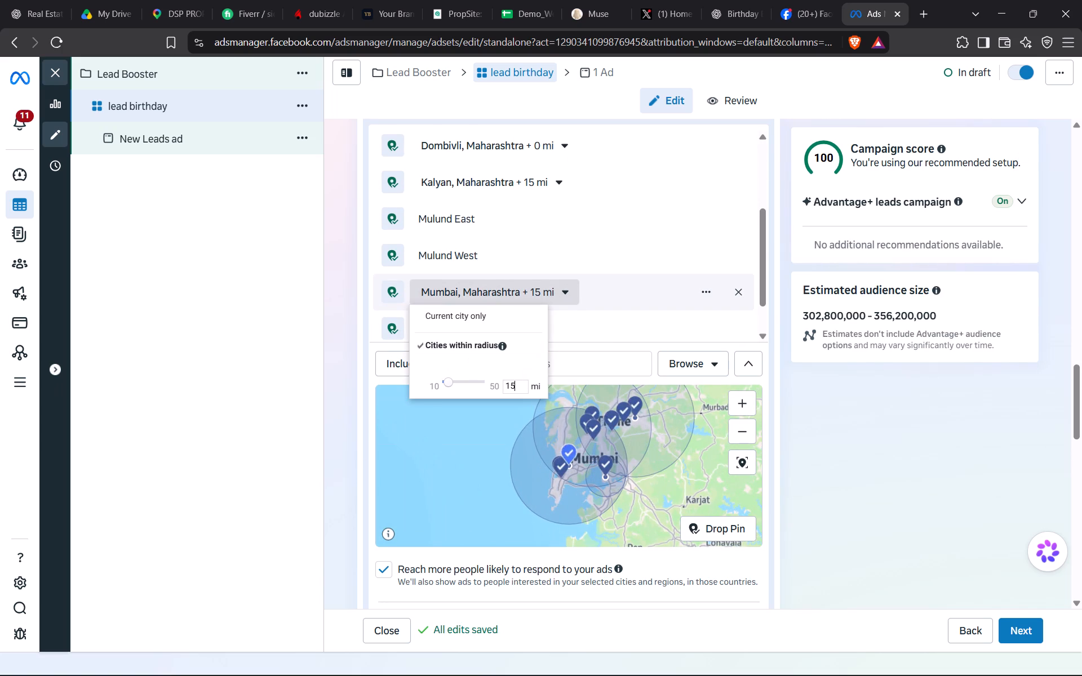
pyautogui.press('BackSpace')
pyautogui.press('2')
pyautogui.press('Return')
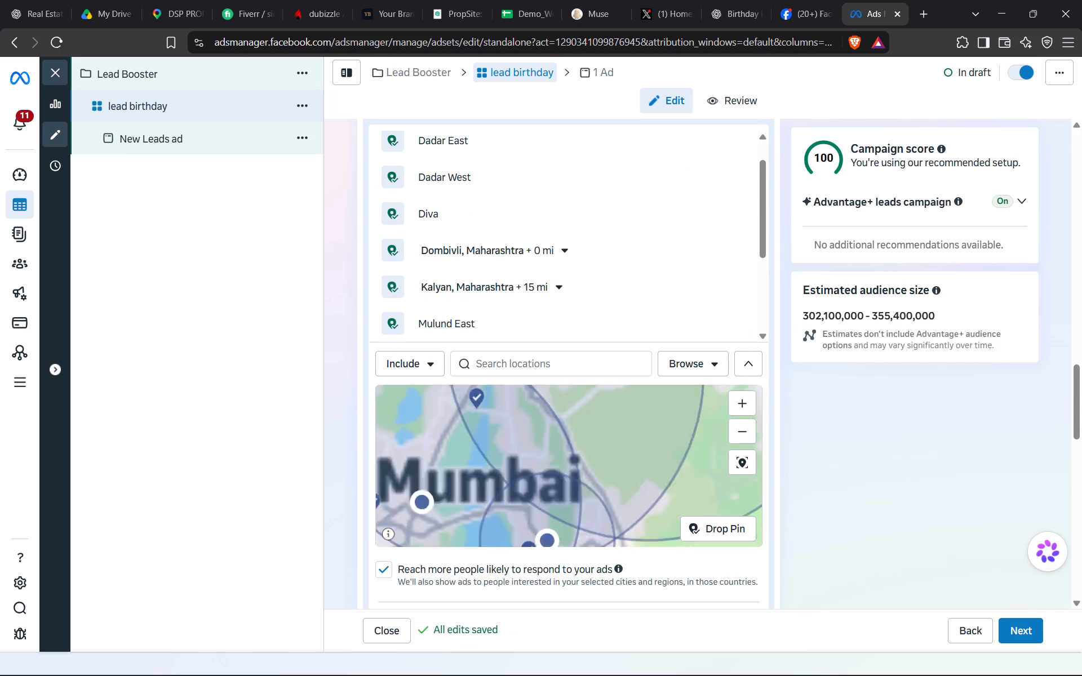
# Examine on the map how far the targeting circles reach around Navi Mumbai, Panvel, Uran and the coast south of Mumbai.
pyautogui.moveTo(532, 494); pyautogui.dragTo(587, 354)
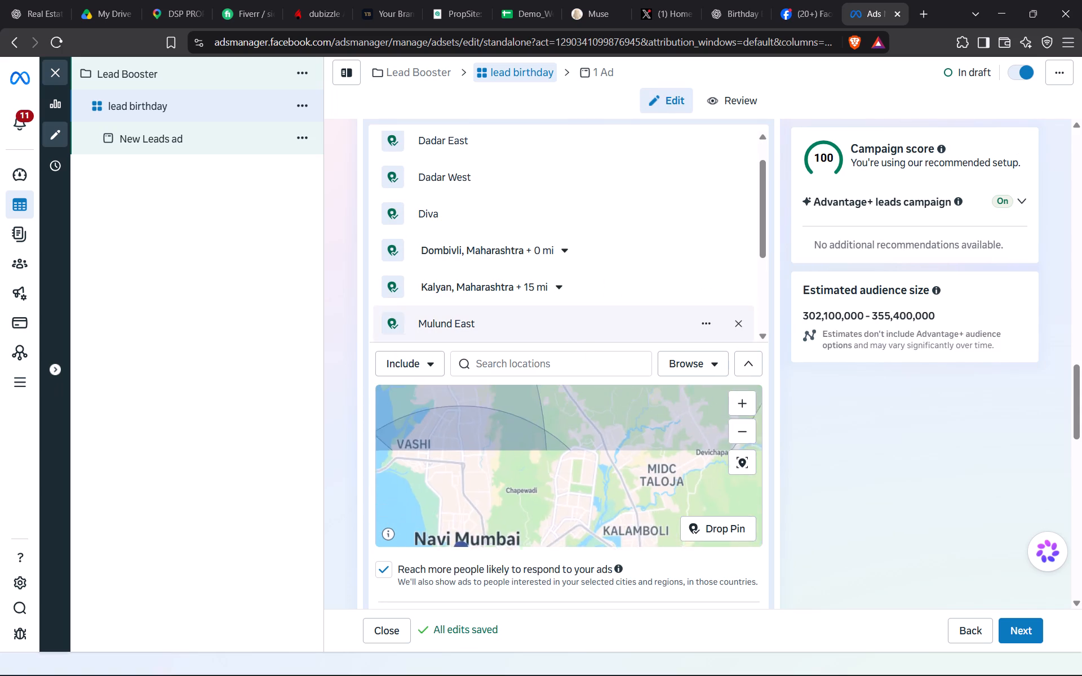
pyautogui.moveTo(587, 354); pyautogui.dragTo(611, 290)
pyautogui.moveTo(534, 475); pyautogui.dragTo(522, 377)
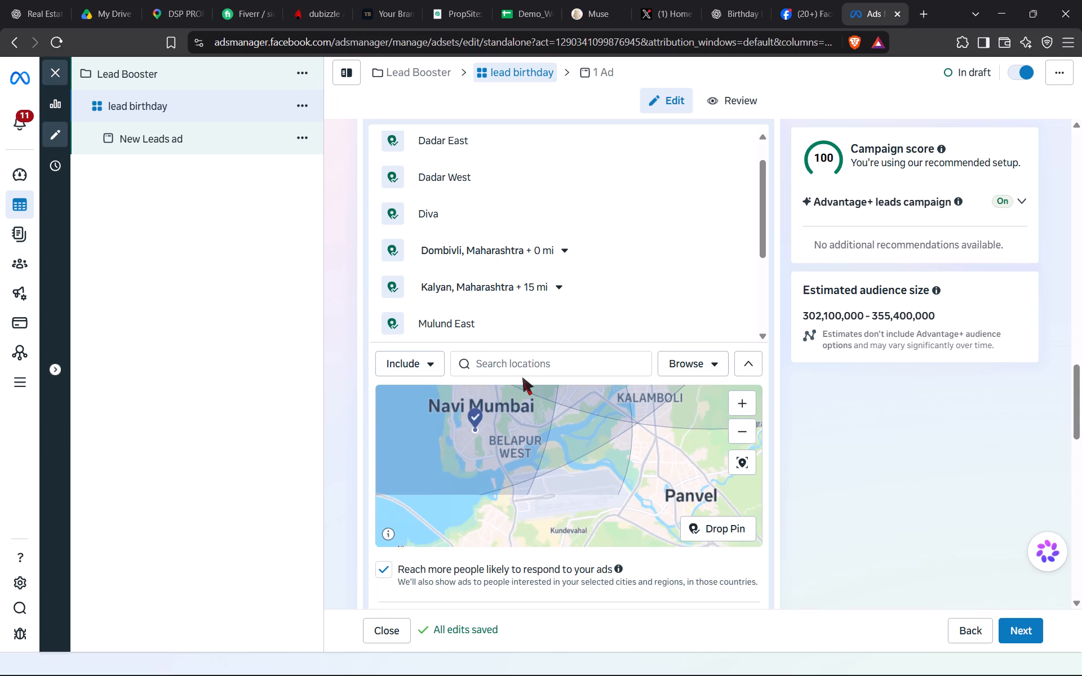
pyautogui.moveTo(522, 377); pyautogui.dragTo(526, 368)
pyautogui.moveTo(542, 429); pyautogui.dragTo(596, 328)
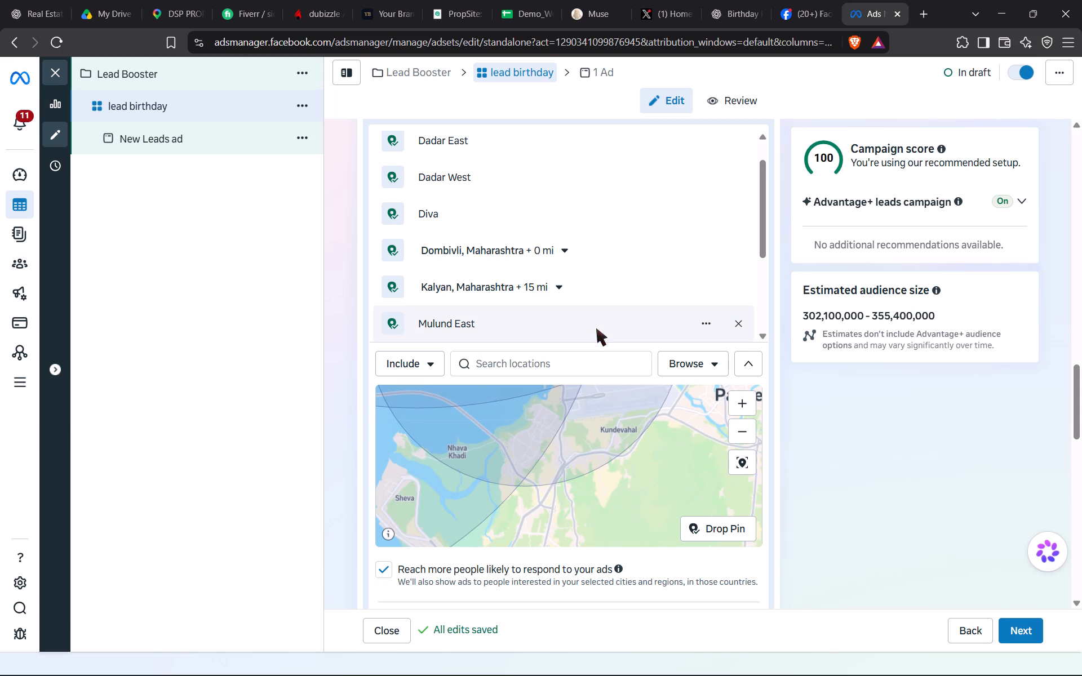
pyautogui.moveTo(546, 419); pyautogui.dragTo(654, 319)
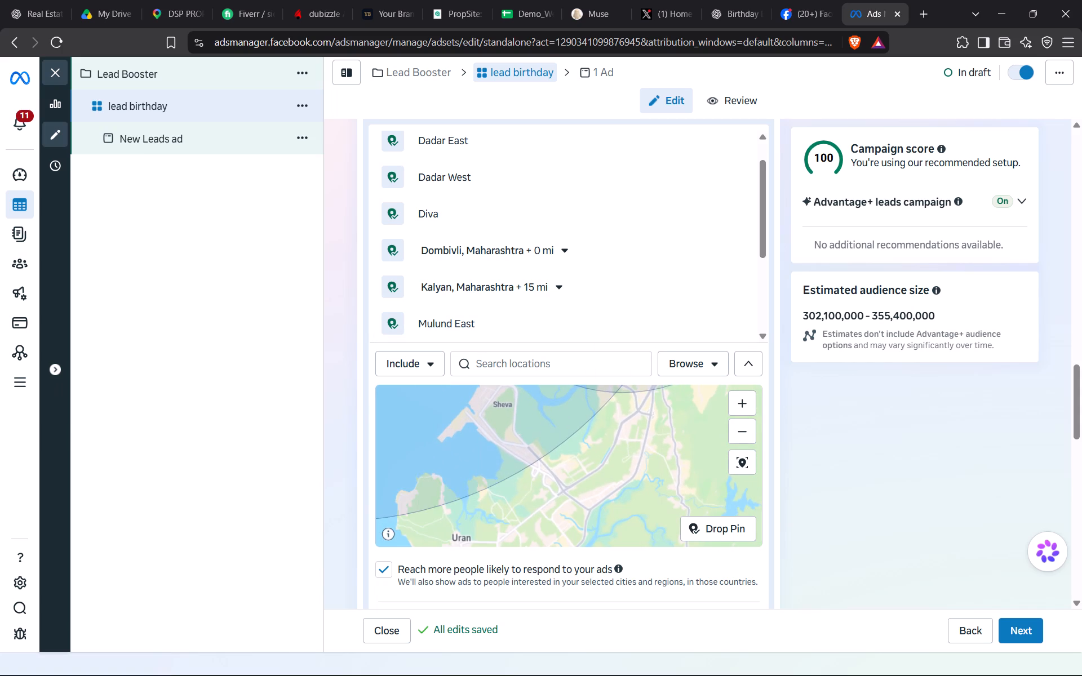
pyautogui.moveTo(555, 448); pyautogui.dragTo(675, 469)
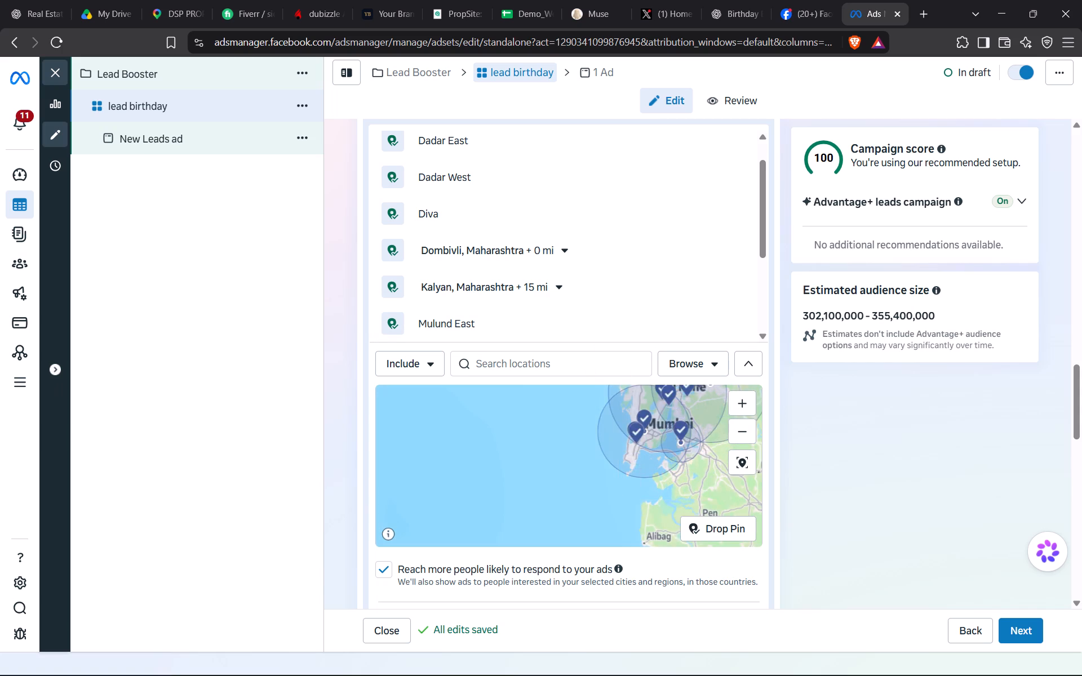
pyautogui.moveTo(648, 461); pyautogui.dragTo(610, 455)
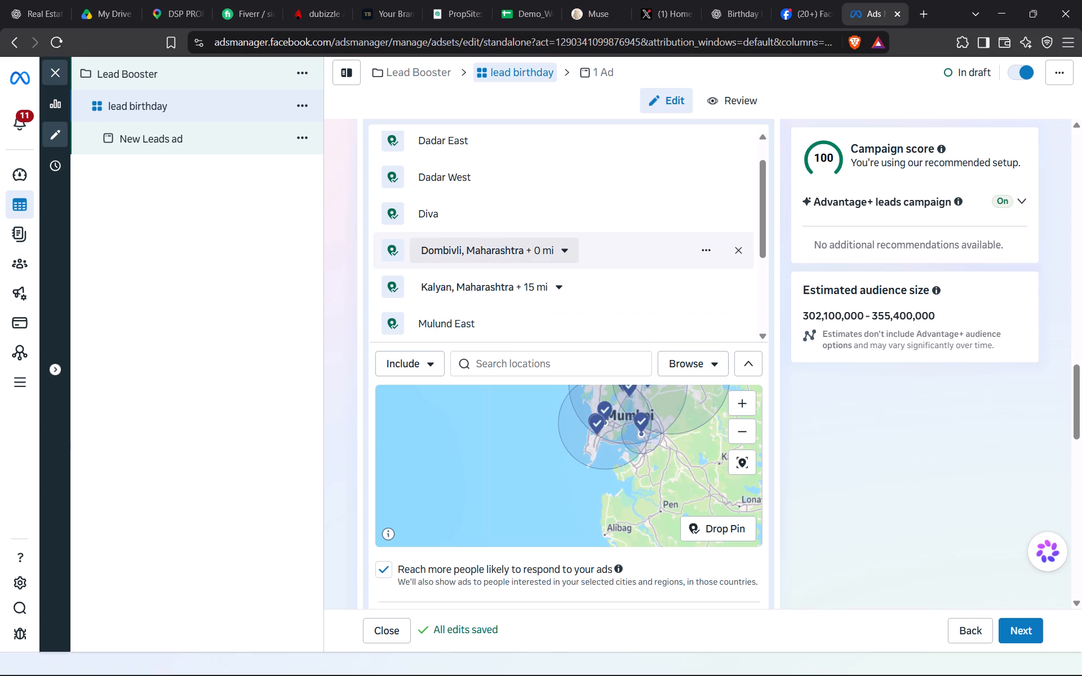
# Set the radius around Mumbai, Maharashtra, to 14 mi in the included locations.
pyautogui.scroll(-2, 503, 238)
pyautogui.click(560, 294)
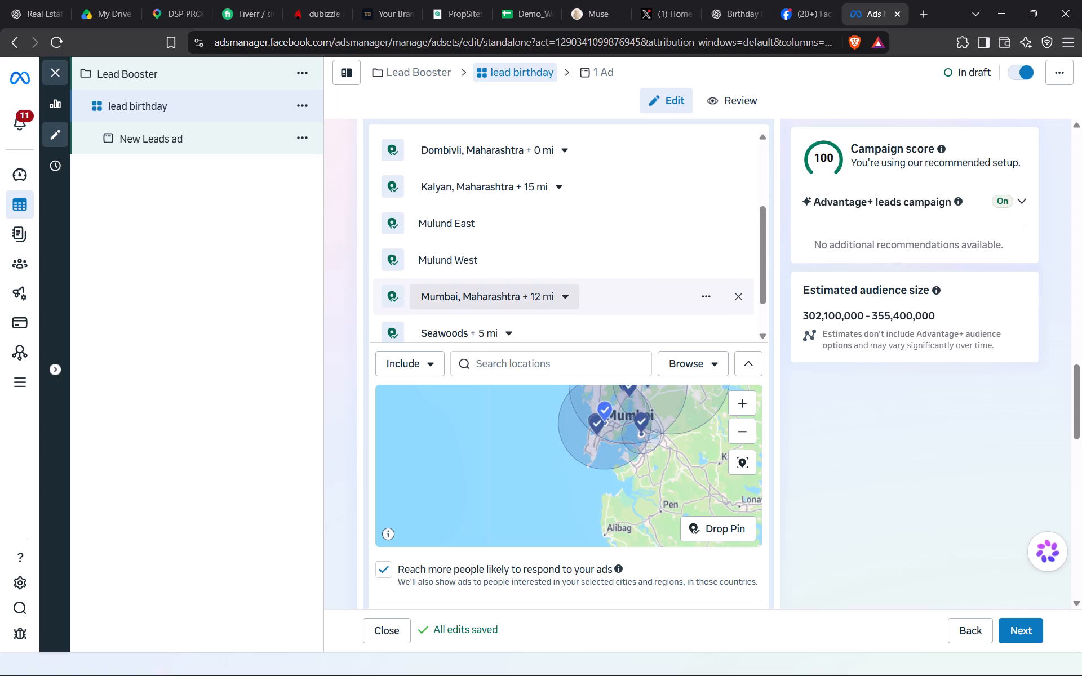
pyautogui.click(520, 389)
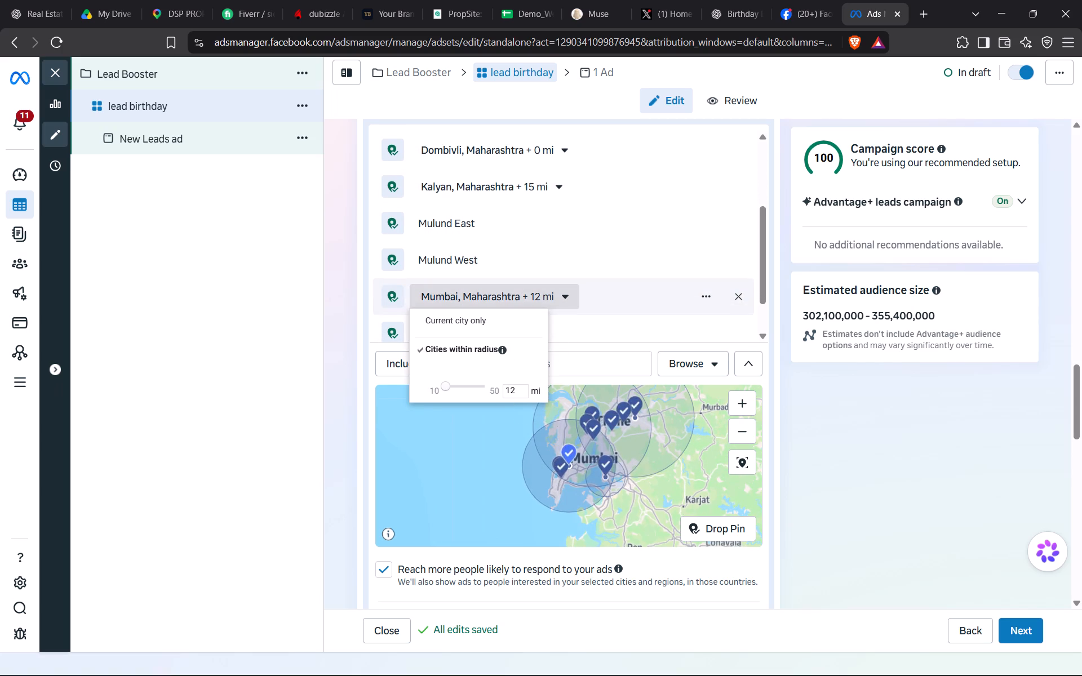
pyautogui.press('BackSpace')
pyautogui.press('4')
pyautogui.press('Return')
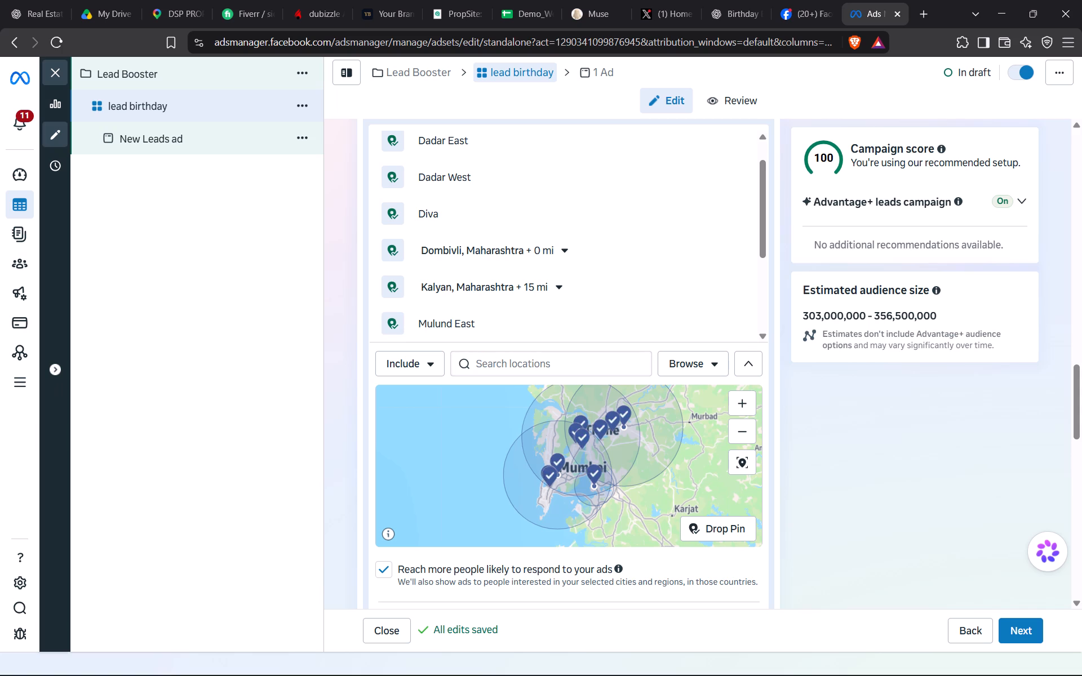
# Search for "ville" and add the neighbourhood Ville Parle East, Maharashtra, India, to the included locations.
pyautogui.click(495, 370)
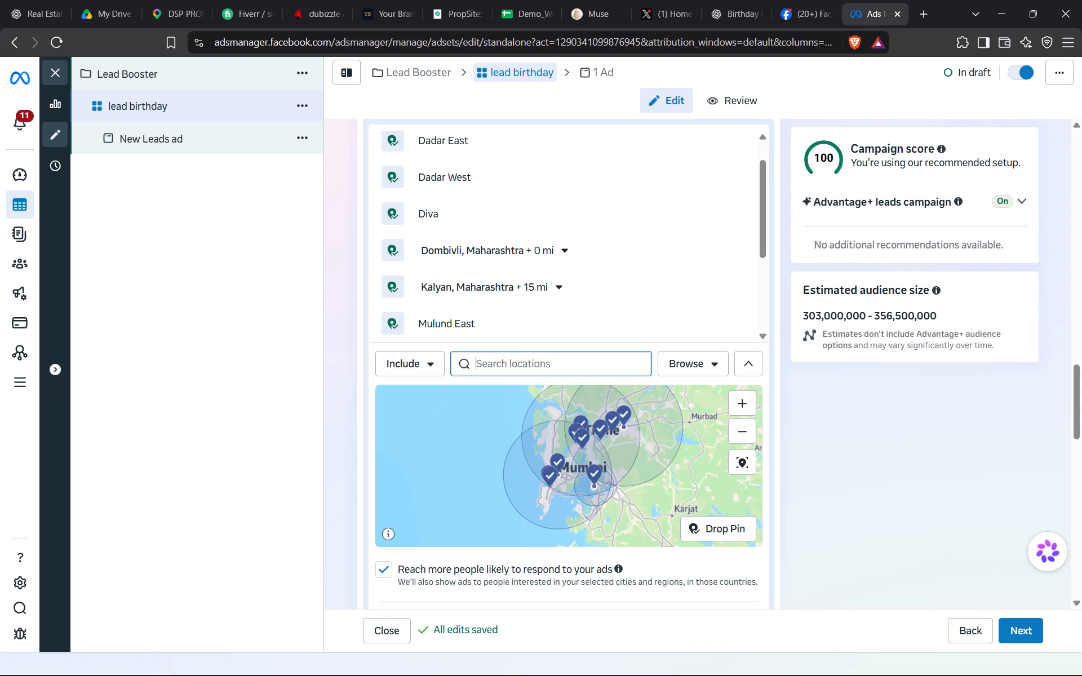
pyautogui.click(502, 364)
pyautogui.write('ville')
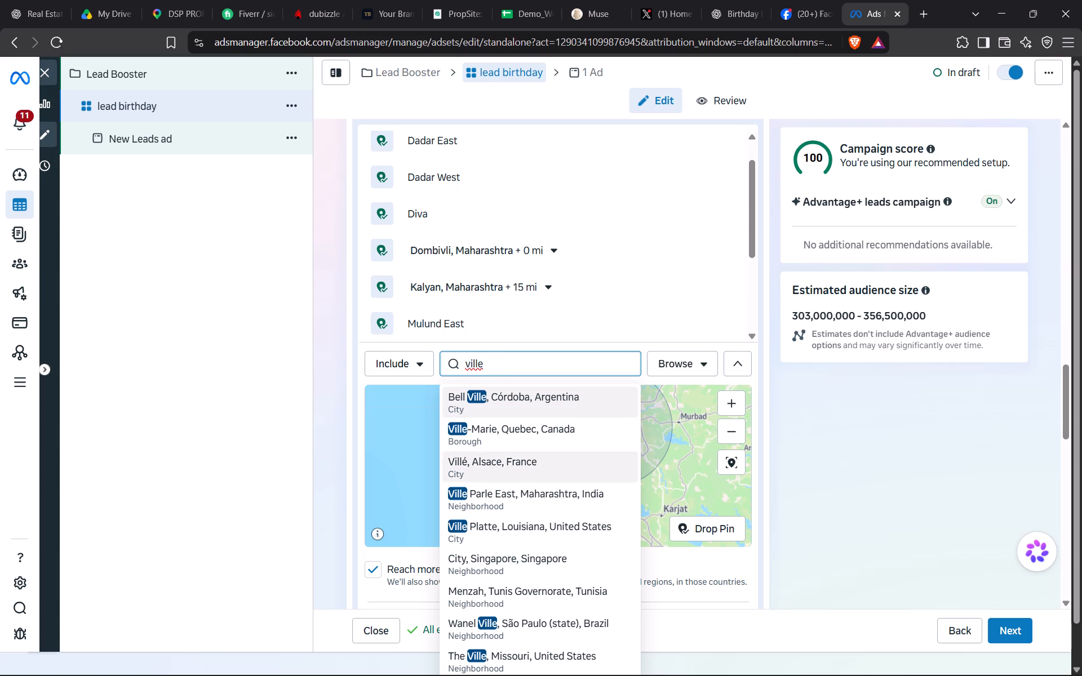
pyautogui.click(495, 506)
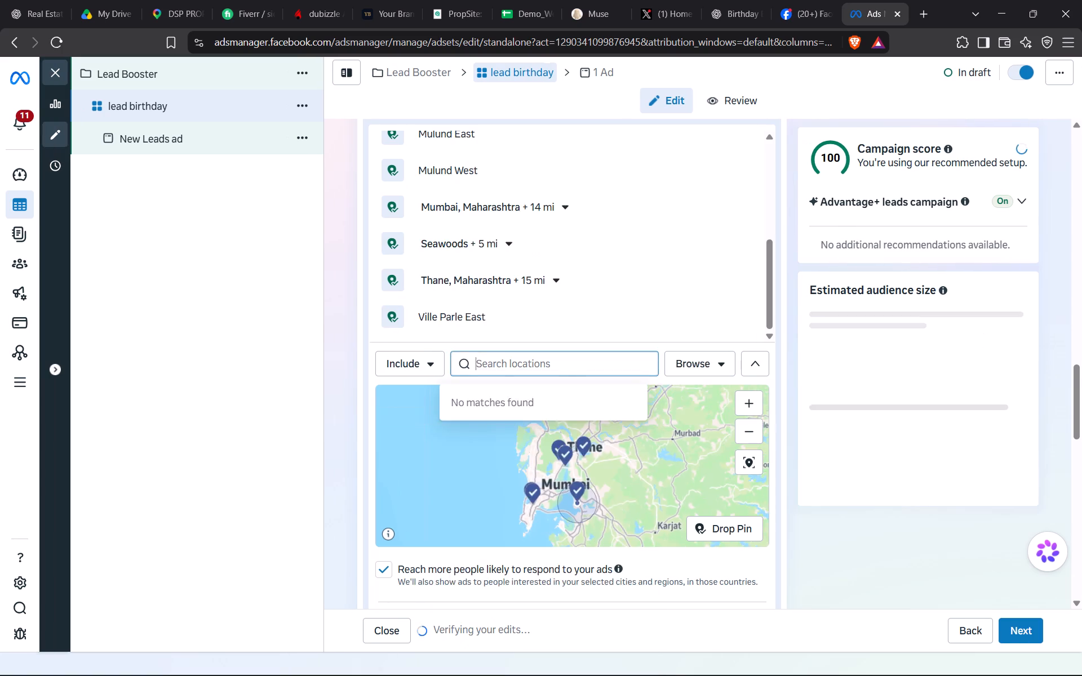
# Search for "ville parle" and add the neighbourhood Ville Parle, Maharashtra, India, to the included locations.
pyautogui.write('ville')
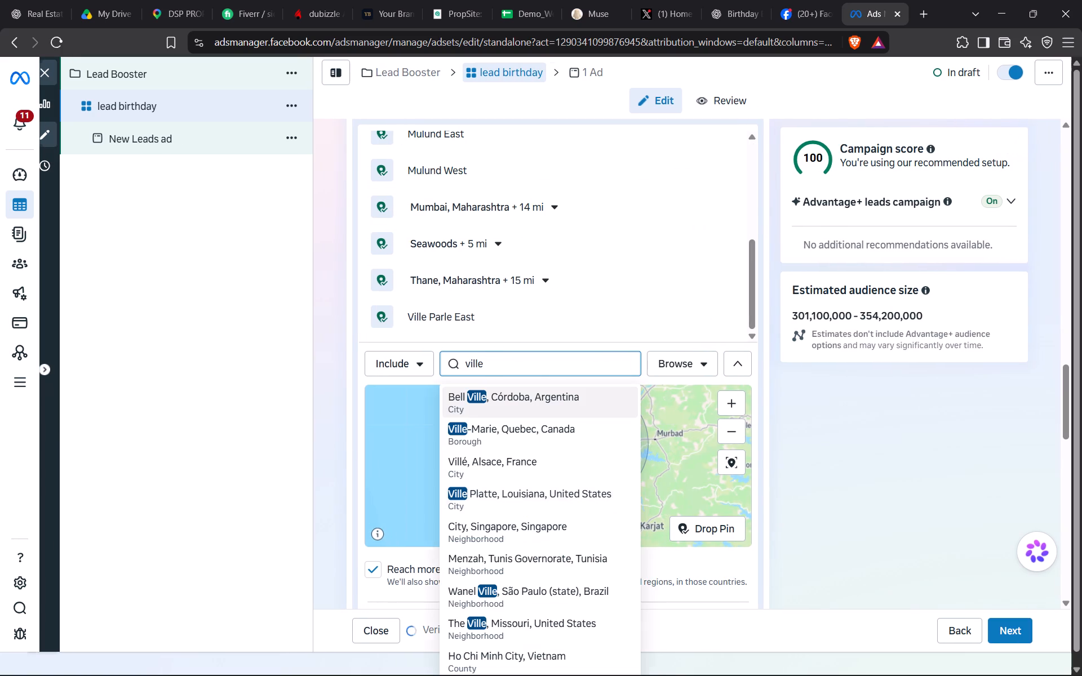
pyautogui.scroll(-1, 522, 475)
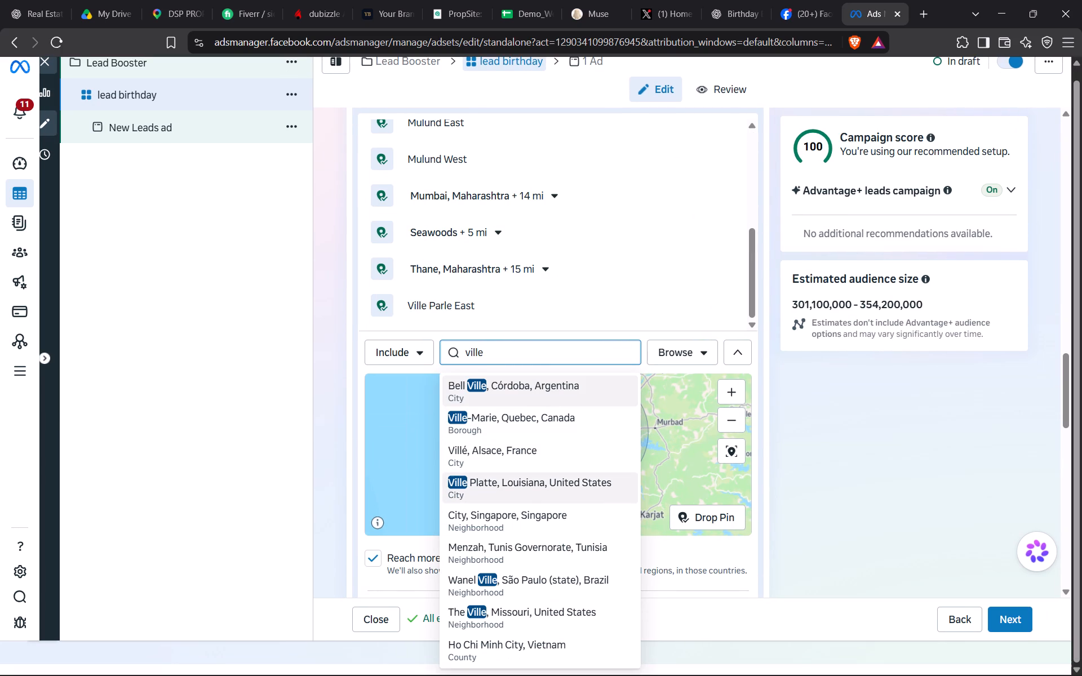
pyautogui.scroll(-1, 507, 491)
pyautogui.press('space')
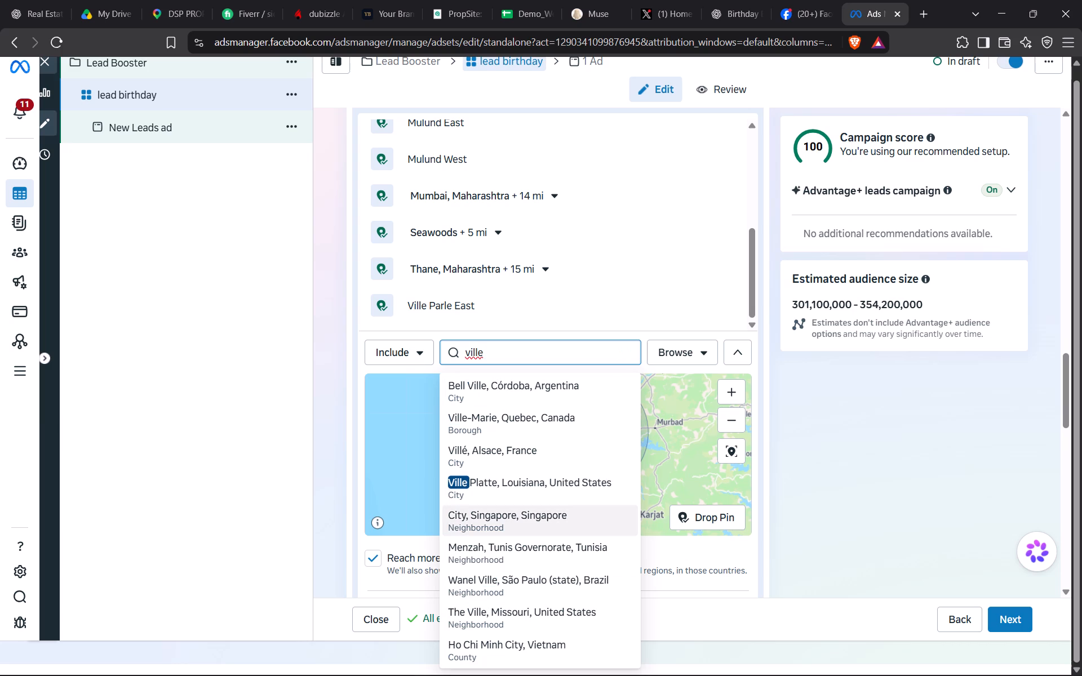
pyautogui.write('parle')
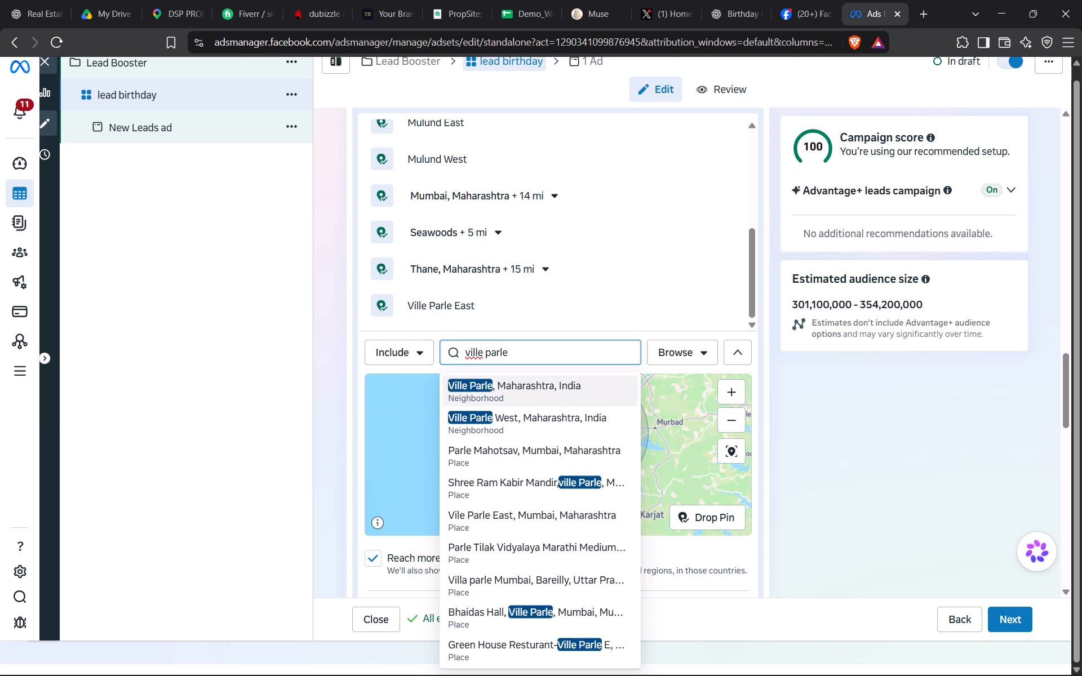
pyautogui.click(552, 389)
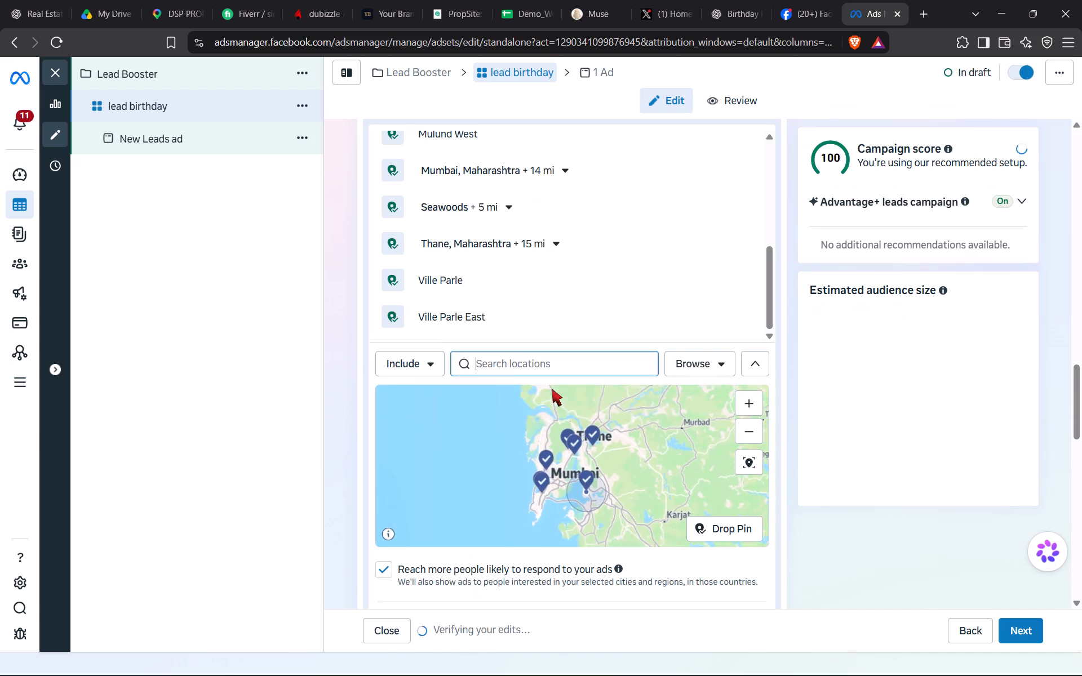
# Review the list of included locations and examine the map coverage east of Mumbai around Kalyan-Dombivli.
pyautogui.scroll(3, 534, 283)
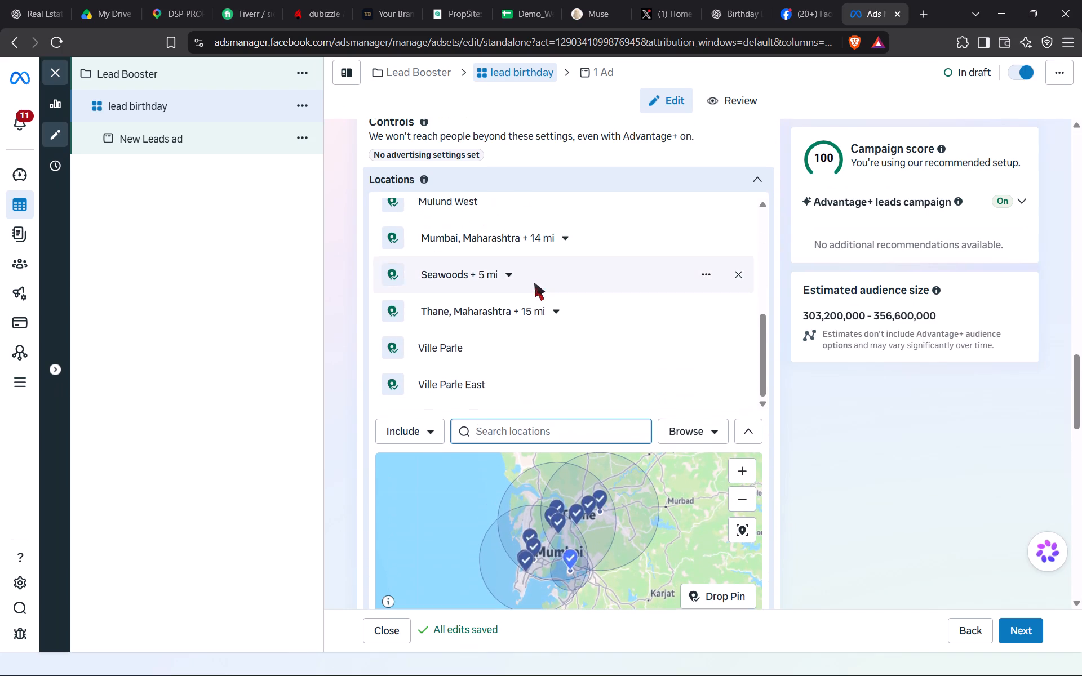
pyautogui.scroll(3, 534, 283)
pyautogui.scroll(-4, 534, 283)
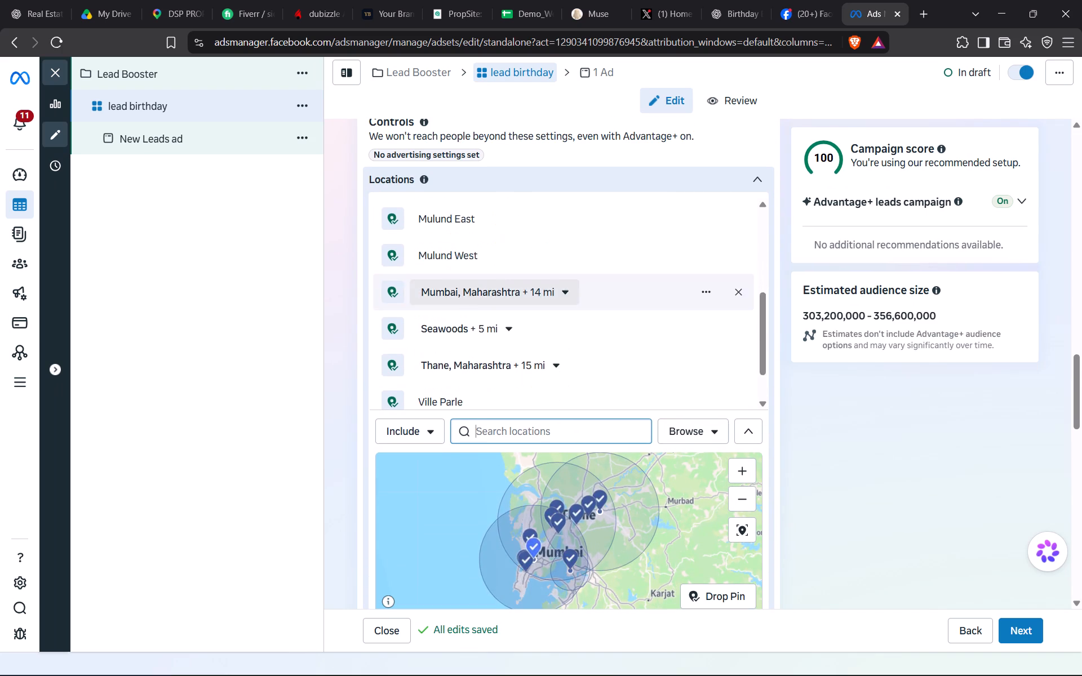
pyautogui.scroll(-1, 534, 283)
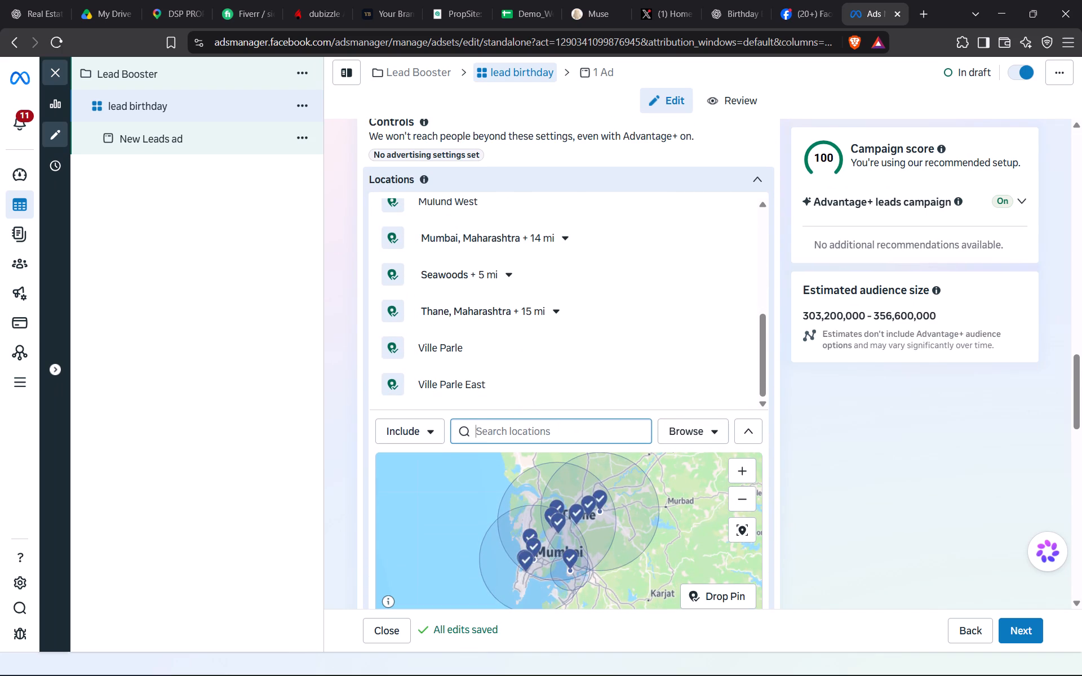
pyautogui.click(625, 505)
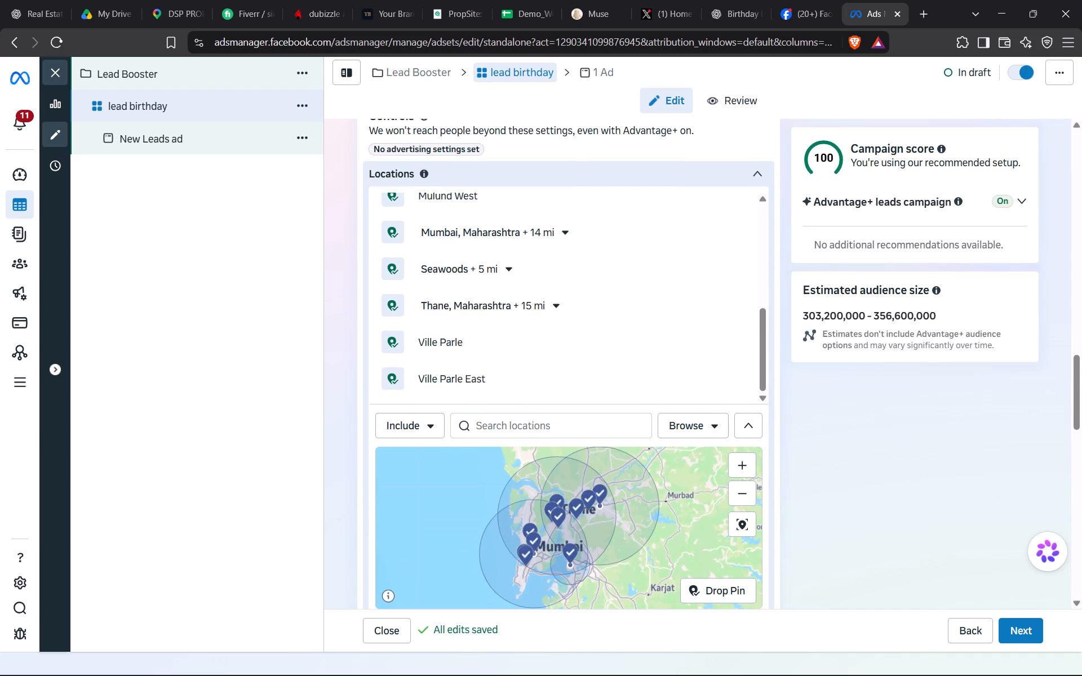
pyautogui.moveTo(625, 505); pyautogui.dragTo(582, 475)
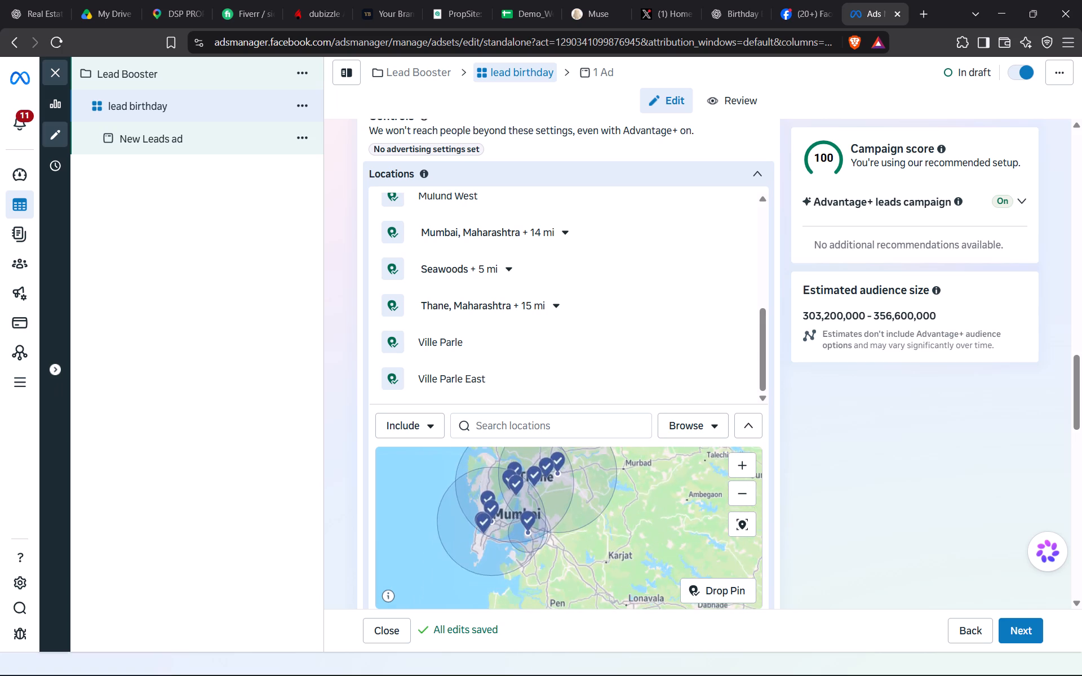
pyautogui.moveTo(582, 475); pyautogui.dragTo(574, 510)
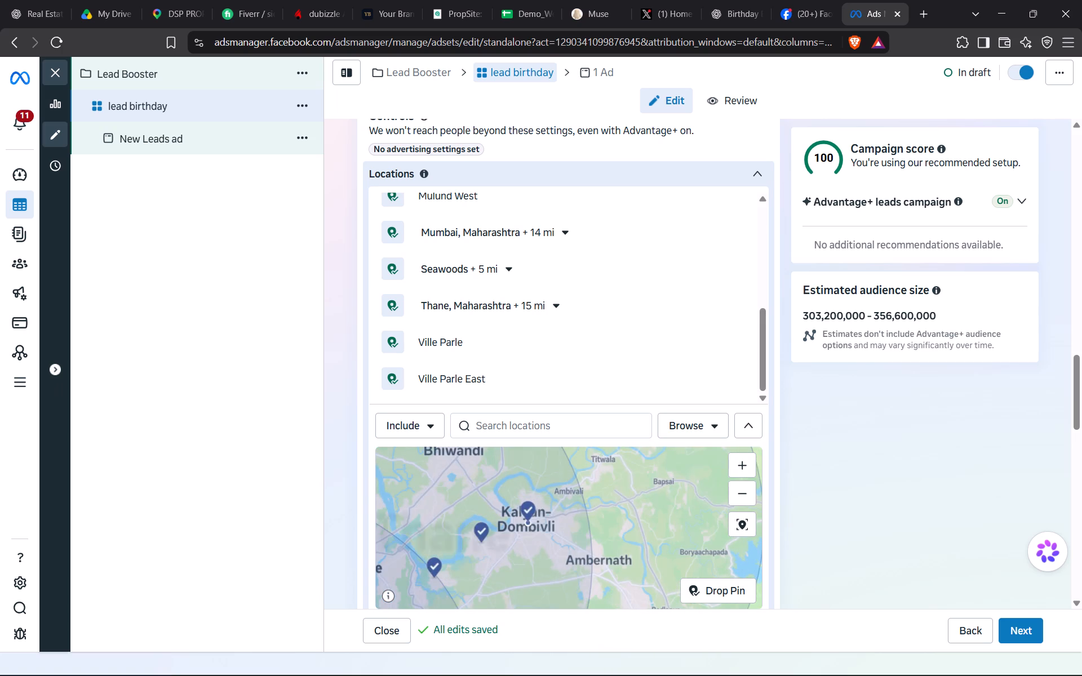
# Set the radius around Kalyan, Maharashtra, to 12 mi in the included locations.
pyautogui.scroll(1, 539, 279)
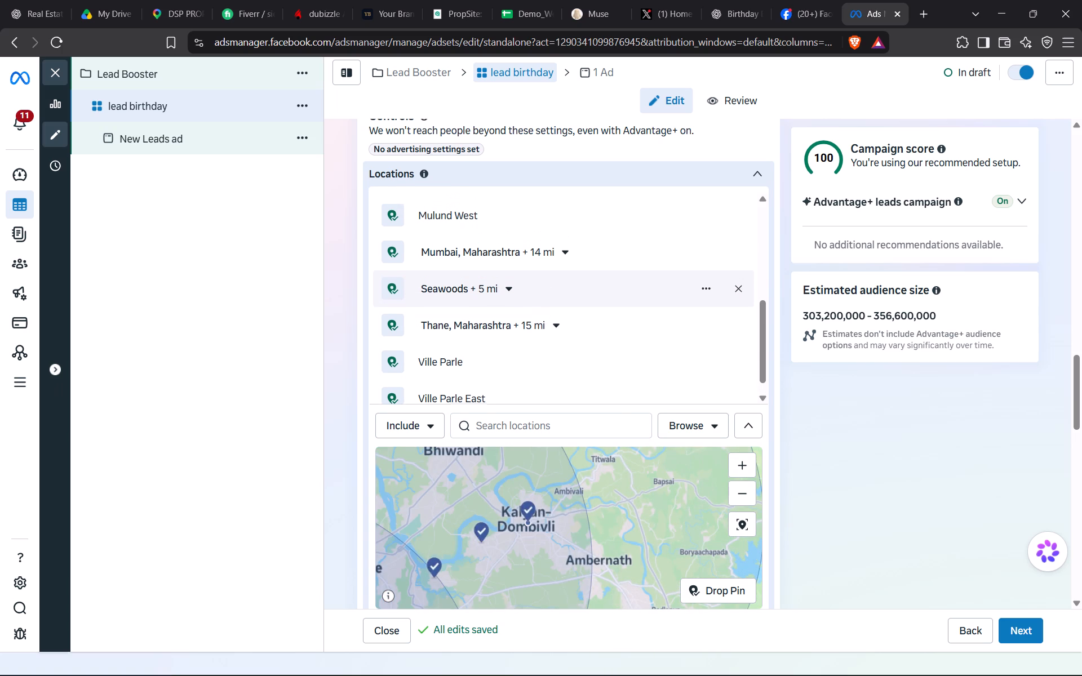
pyautogui.scroll(2, 535, 256)
pyautogui.click(553, 273)
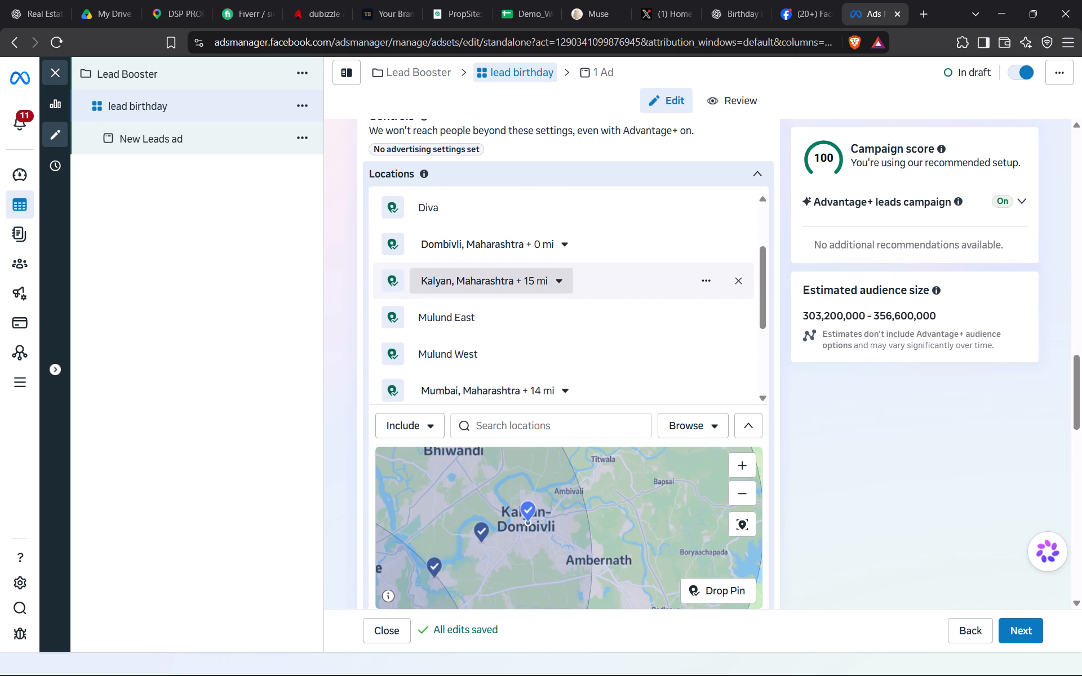
pyautogui.click(520, 372)
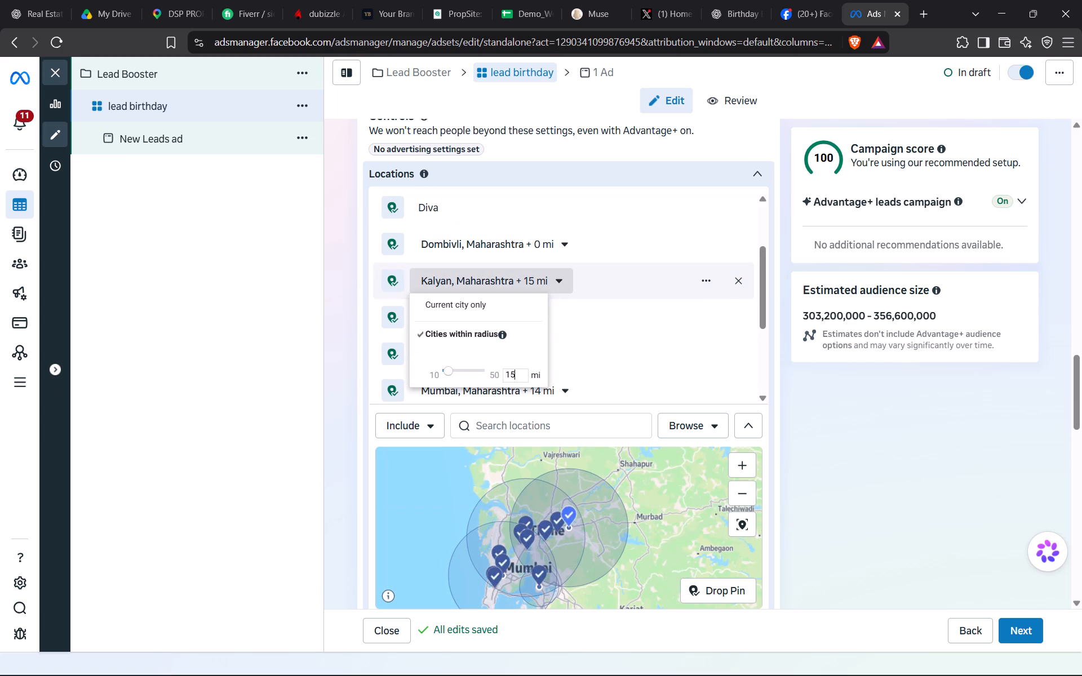
pyautogui.press('BackSpace')
pyautogui.press('2')
pyautogui.press('Return')
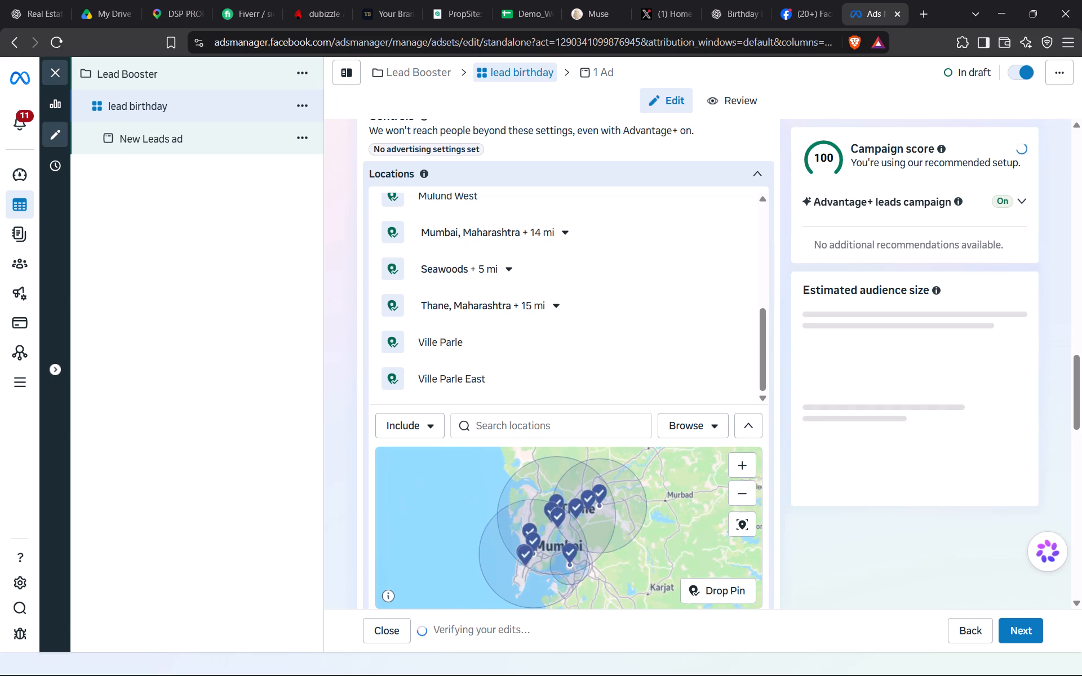
# Search for "andheri" and add the neighbourhood Andheri East, Maharashtra, India, to the included locations.
pyautogui.scroll(-2, 575, 383)
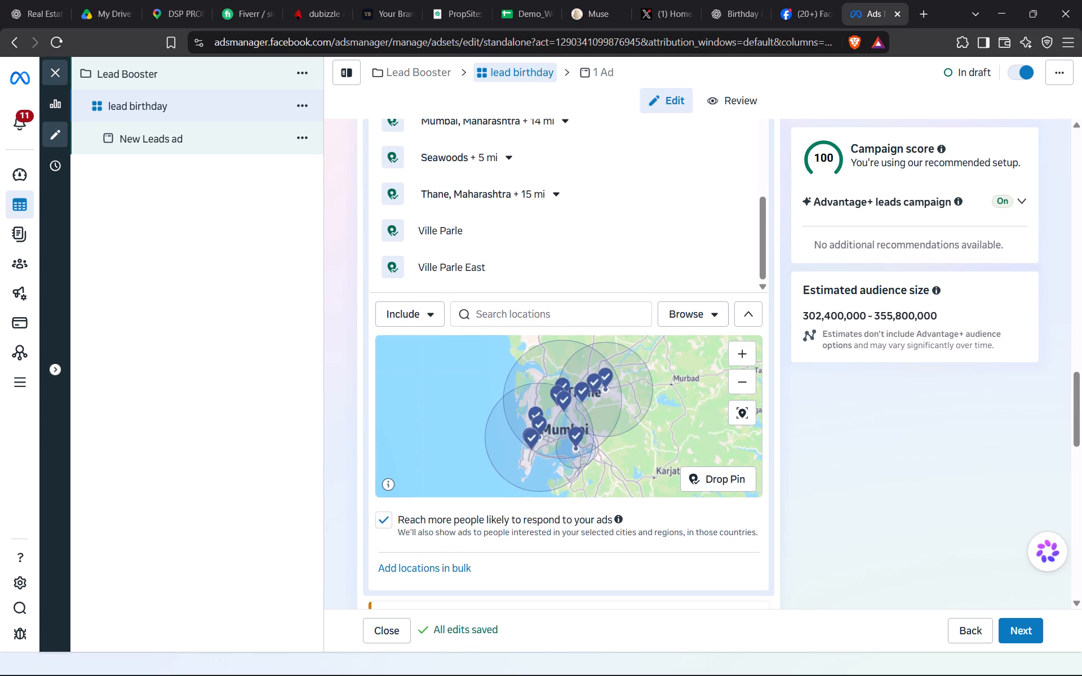
pyautogui.scroll(-4, 491, 245)
pyautogui.scroll(5, 486, 404)
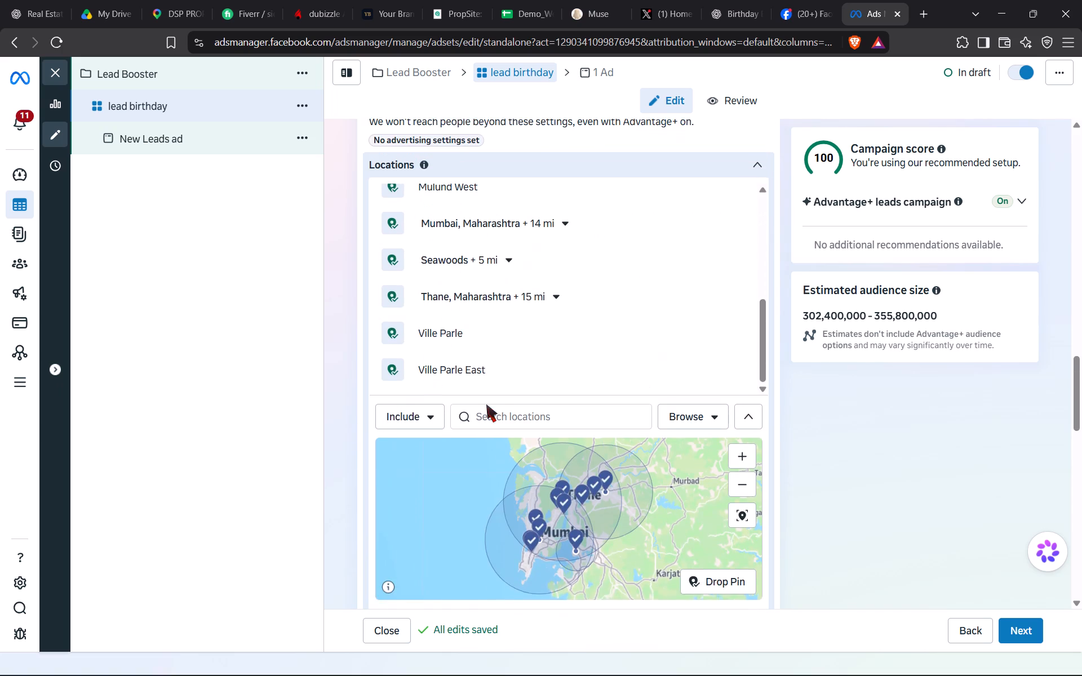
pyautogui.scroll(2, 486, 404)
pyautogui.click(490, 427)
pyautogui.write('andhwei')
pyautogui.press('BackSpace')
pyautogui.press('BackSpace')
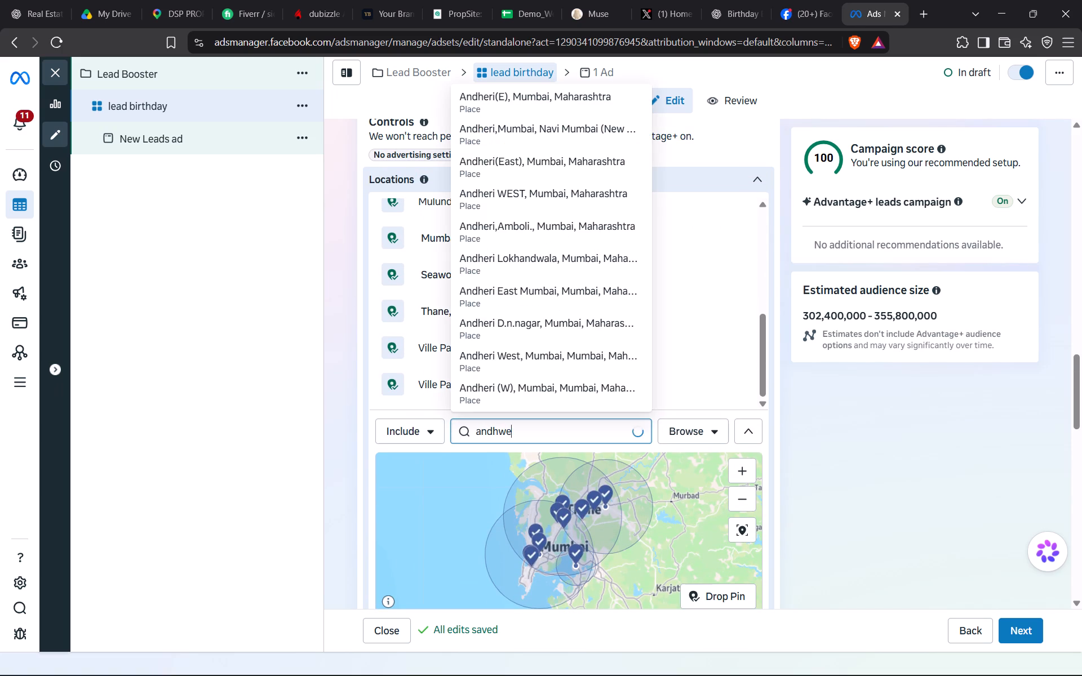
pyautogui.press('BackSpace')
pyautogui.write('eru')
pyautogui.press('BackSpace')
pyautogui.press('i')
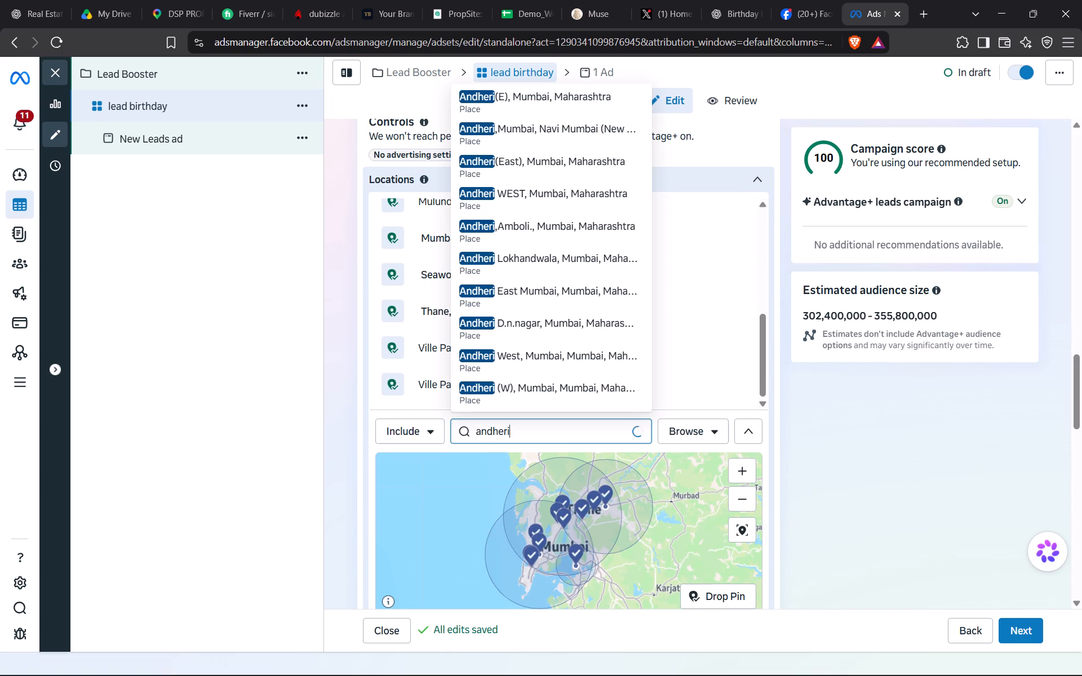
pyautogui.click(543, 99)
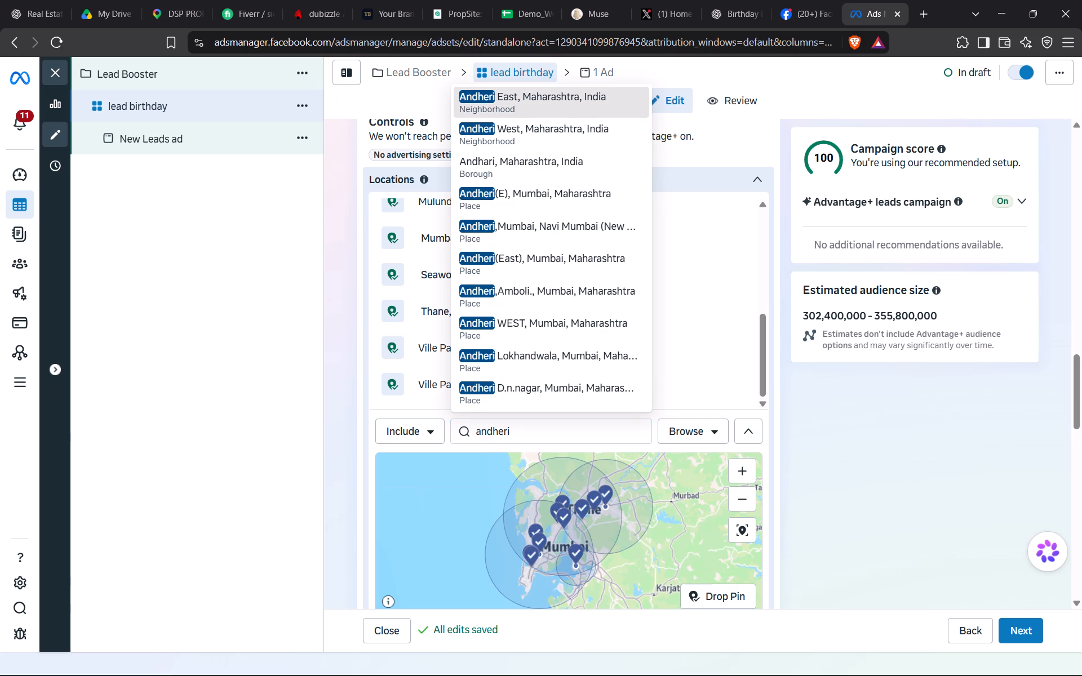
# Search for "andheri" again and add the neighbourhood Andheri West to the included locations.
pyautogui.click(518, 433)
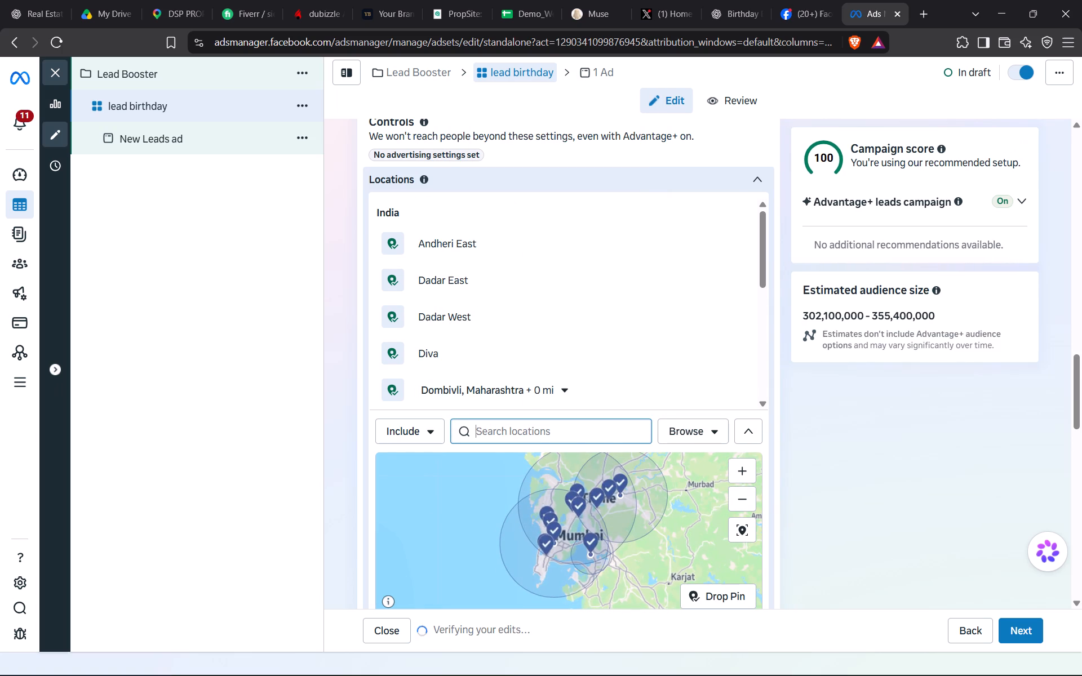
pyautogui.write('andheri')
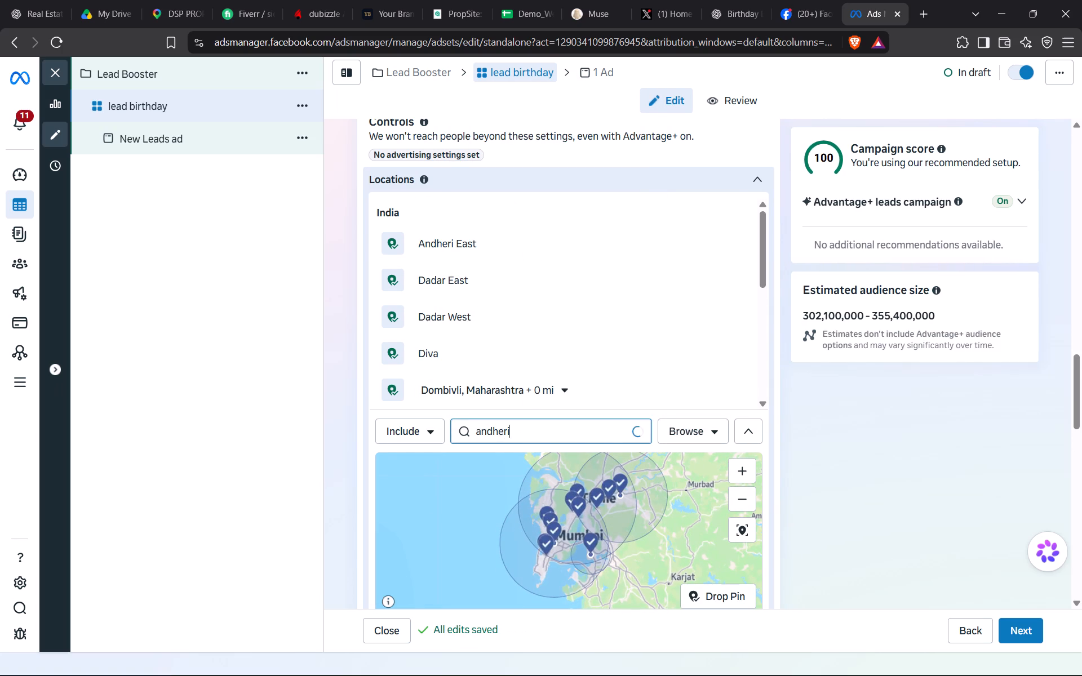
pyautogui.click(533, 135)
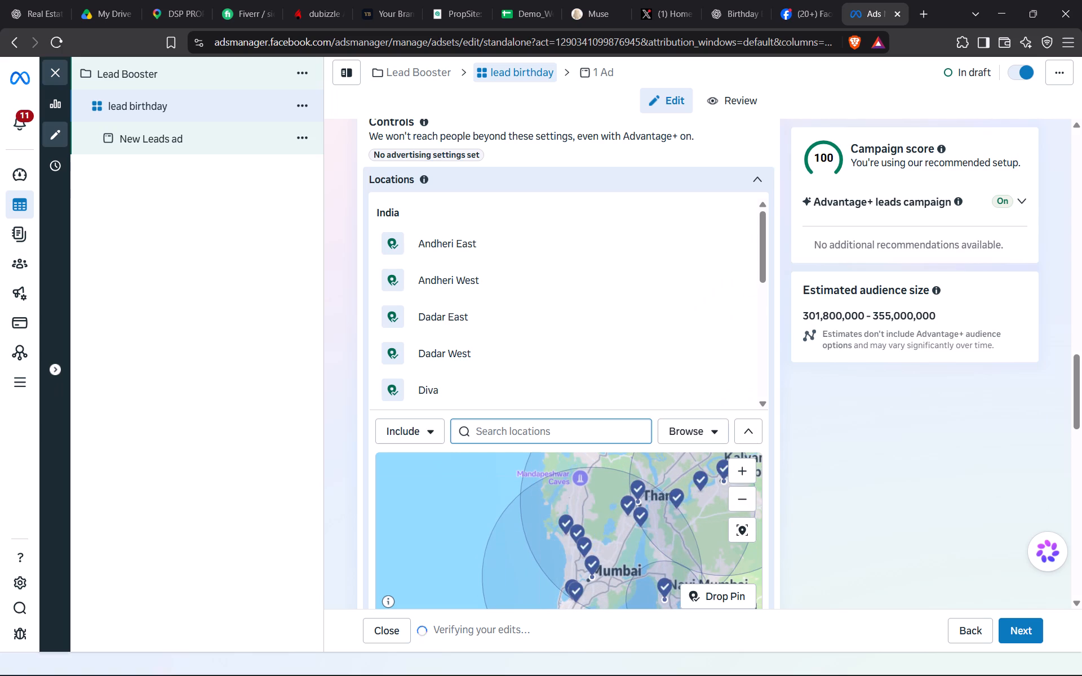
# Search for "juhu" and add the neighbourhood Juhu, Maharashtra, India, to the included locations.
pyautogui.scroll(-2, 551, 304)
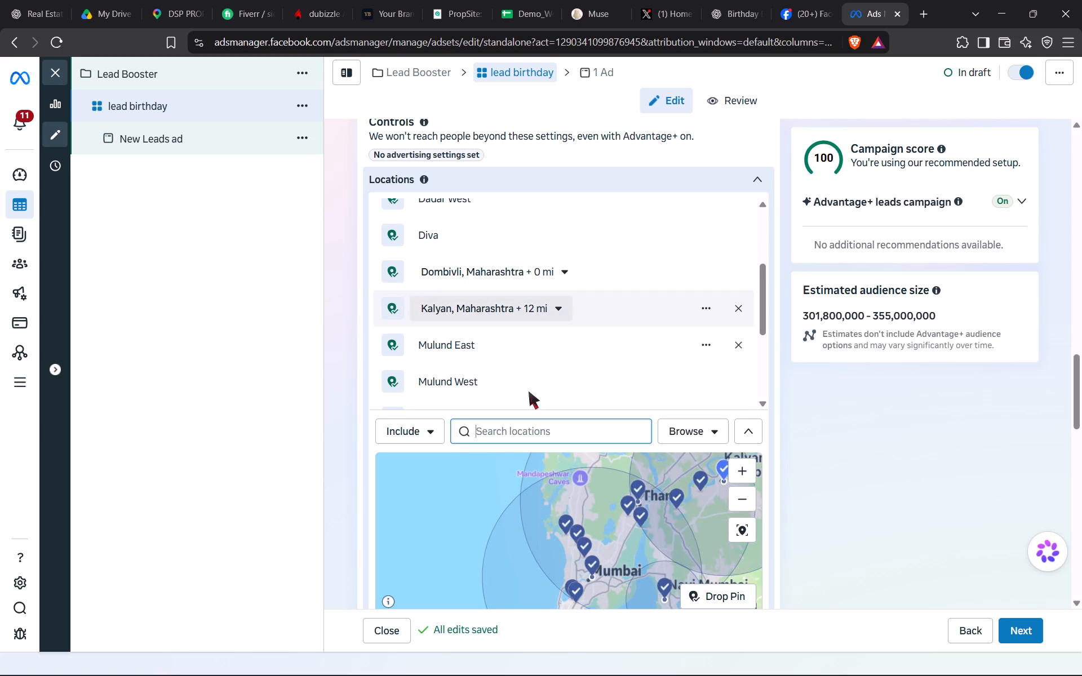
pyautogui.click(524, 433)
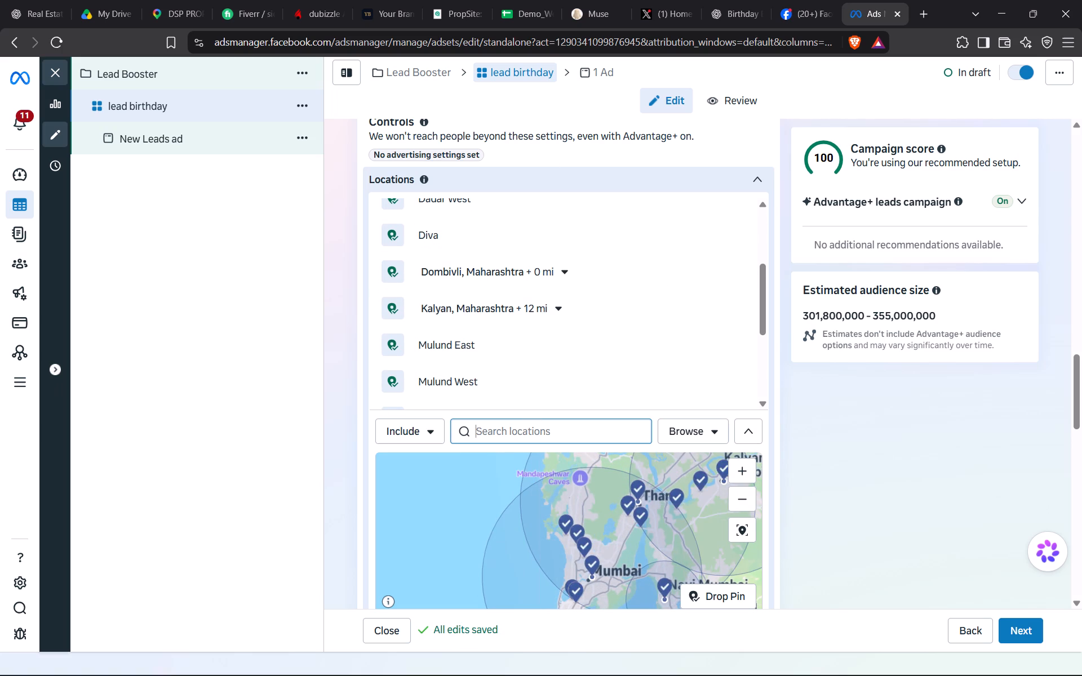
pyautogui.write('juhu')
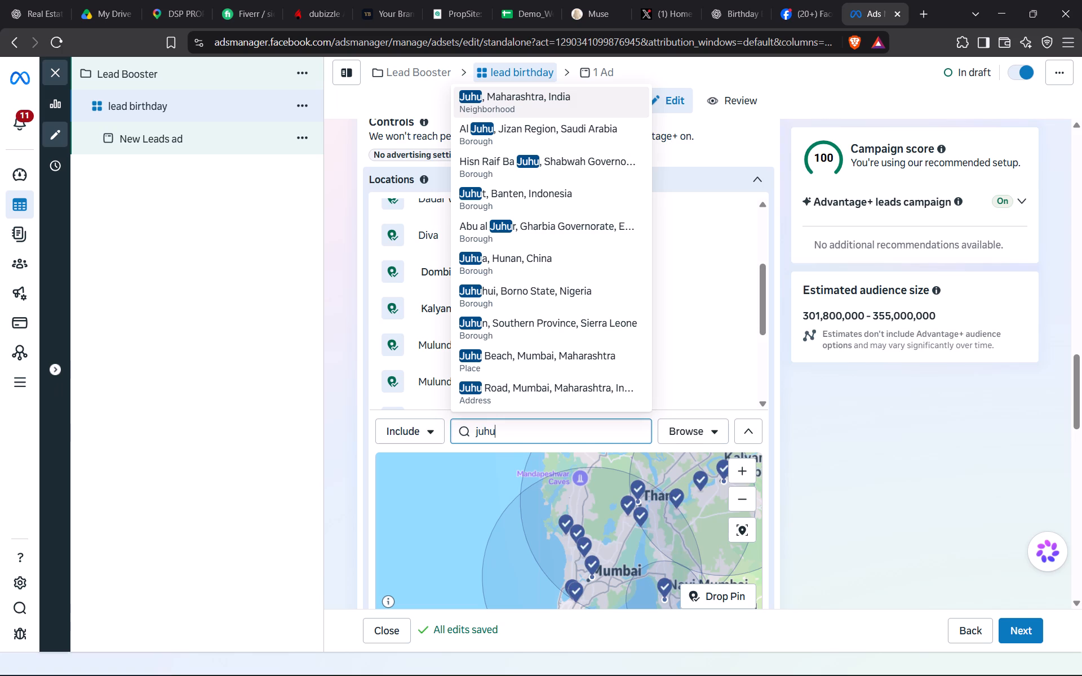
pyautogui.click(526, 104)
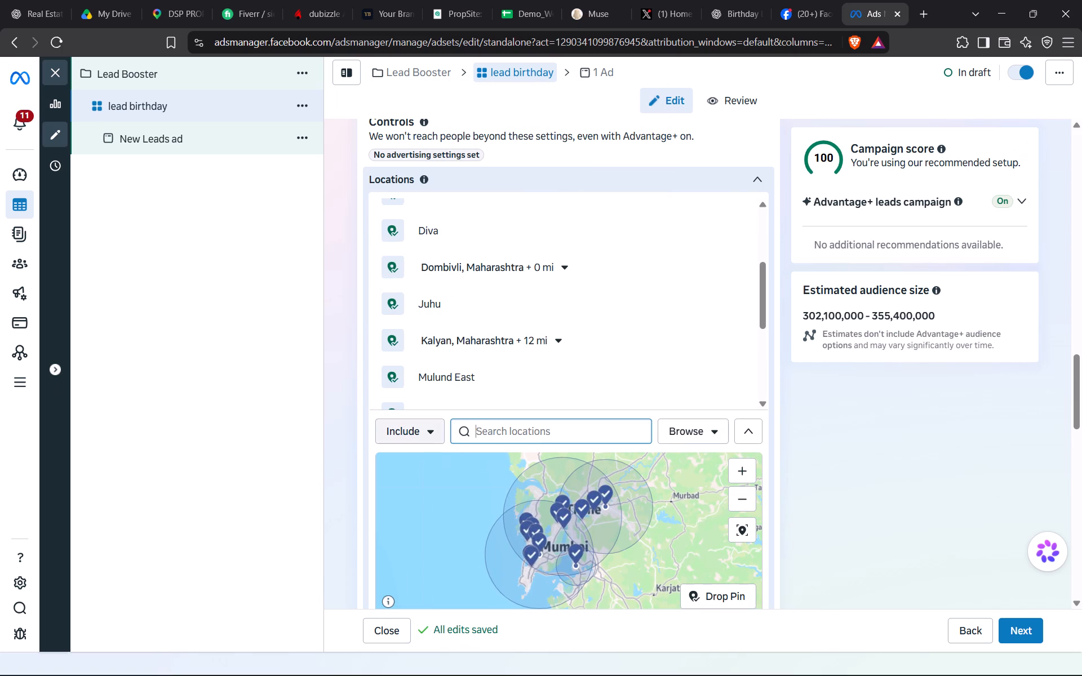
# Switch the location targeting to Exclude, search for "madhya" and exclude the state Madhya Pradesh, India.
pyautogui.click(423, 429)
pyautogui.click(411, 495)
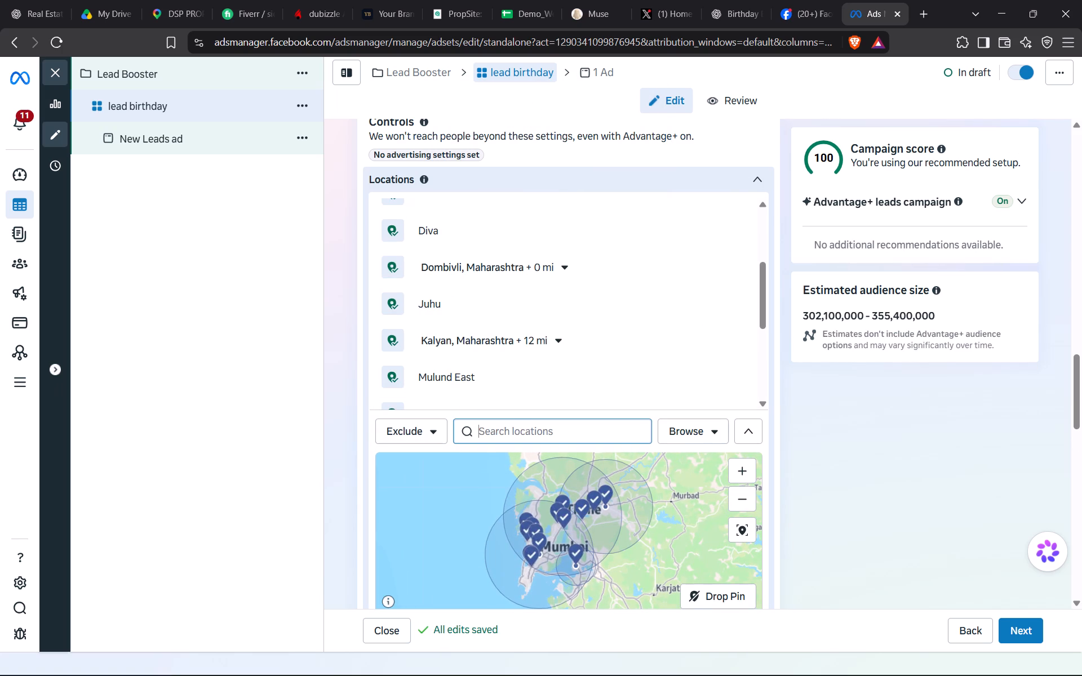
pyautogui.click(503, 435)
pyautogui.write('madhuya')
pyautogui.press('BackSpace')
pyautogui.press('BackSpace')
pyautogui.write('ya')
pyautogui.press('BackSpace')
pyautogui.press('BackSpace')
pyautogui.press('BackSpace')
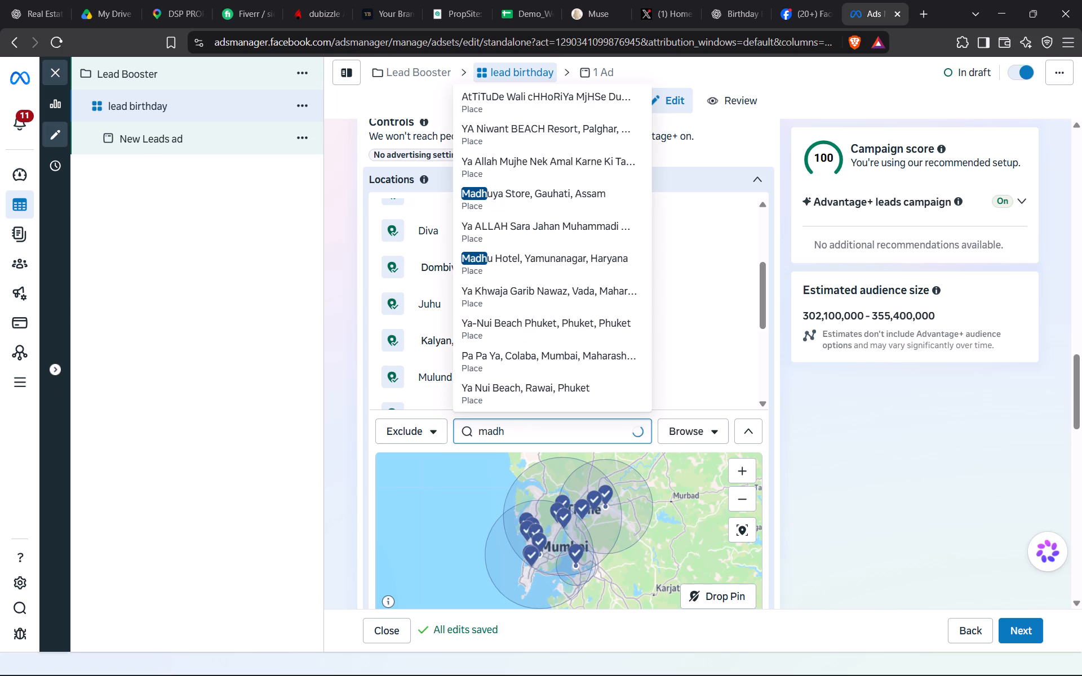
pyautogui.write('ya')
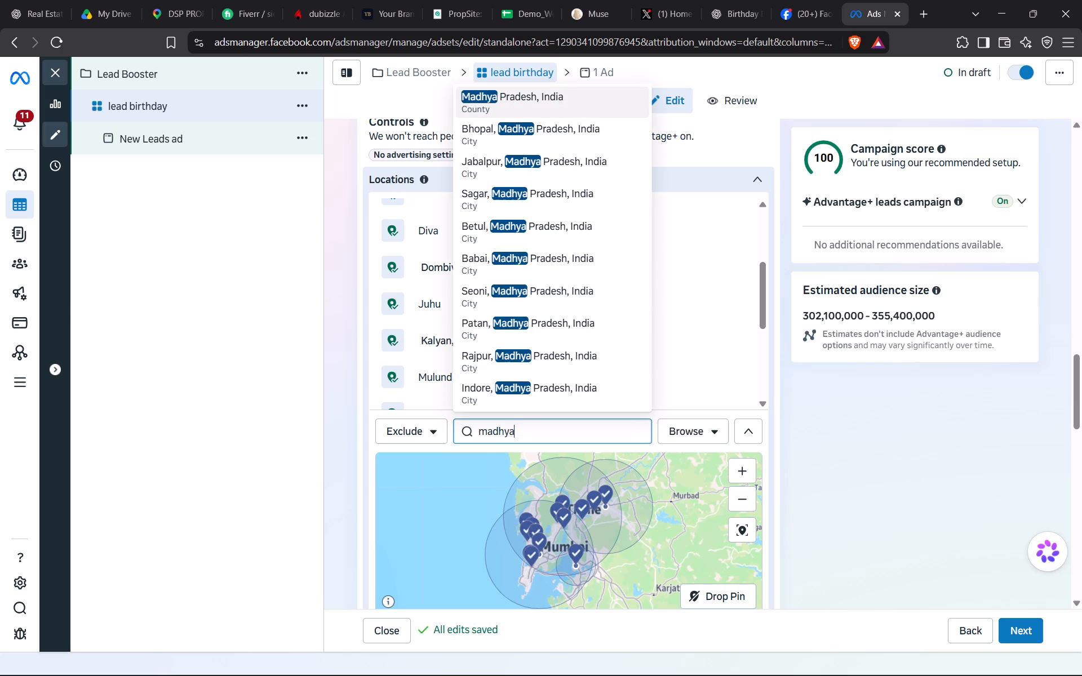
pyautogui.click(555, 102)
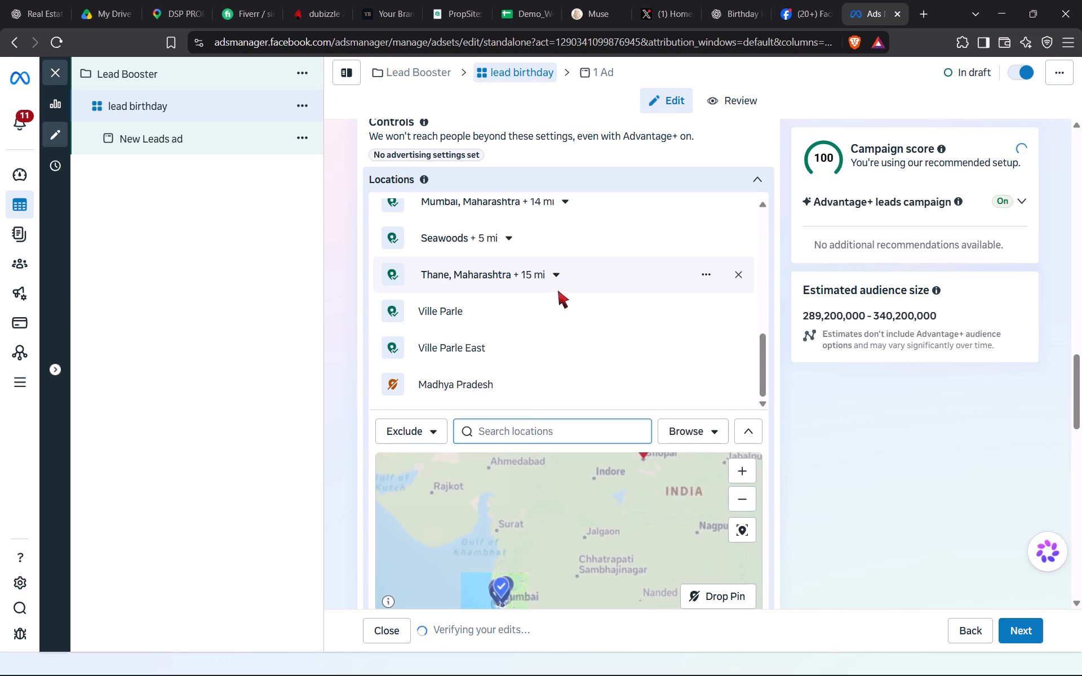
# Search for "uttar" and add the state Uttar Pradesh, India, to the excluded locations.
pyautogui.write('uttar')
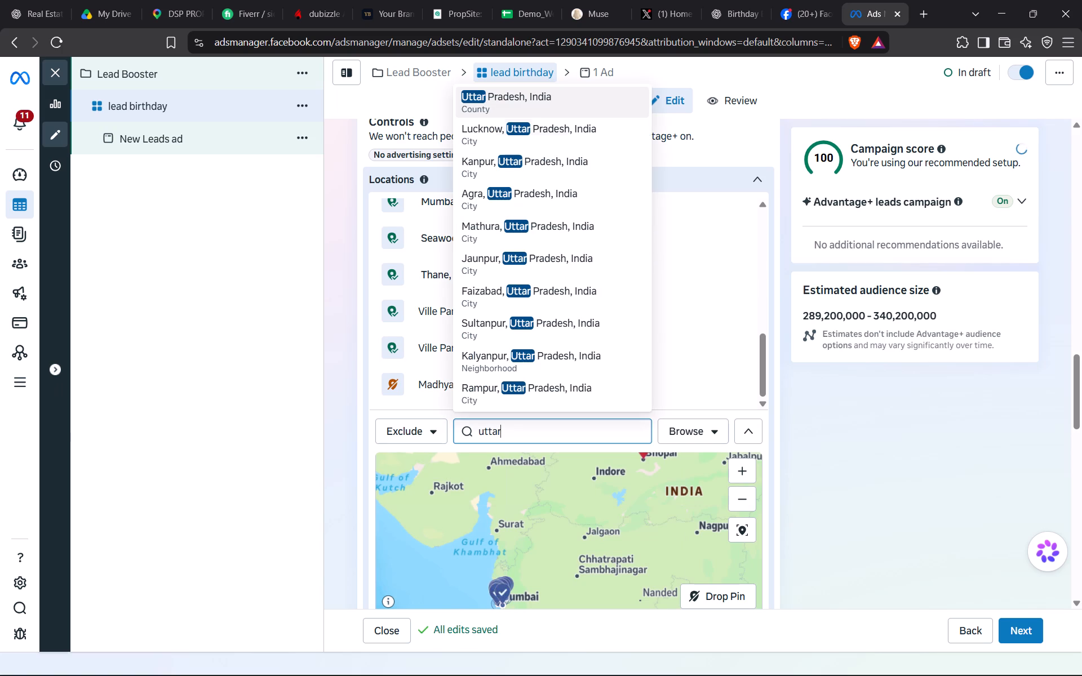
pyautogui.click(548, 95)
# Search for "delhi" and add the county-level entry Delhi, India, to the excluded locations.
pyautogui.write('dekhi')
pyautogui.press('BackSpace')
pyautogui.press('BackSpace')
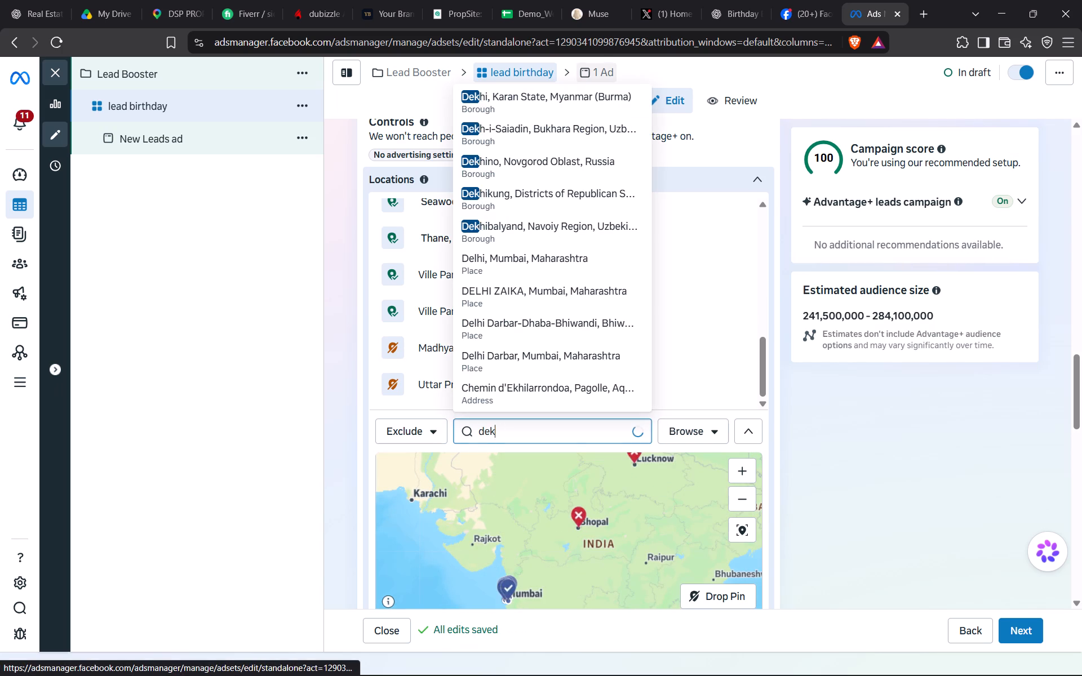
pyautogui.press('BackSpace')
pyautogui.write('lhi')
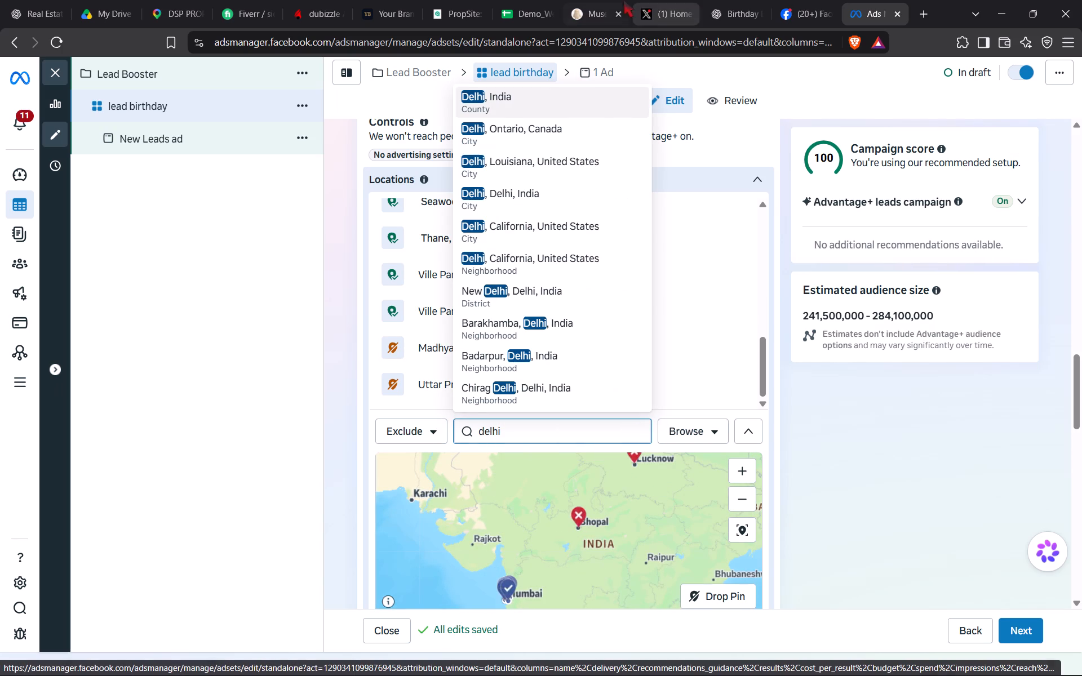
pyautogui.click(570, 106)
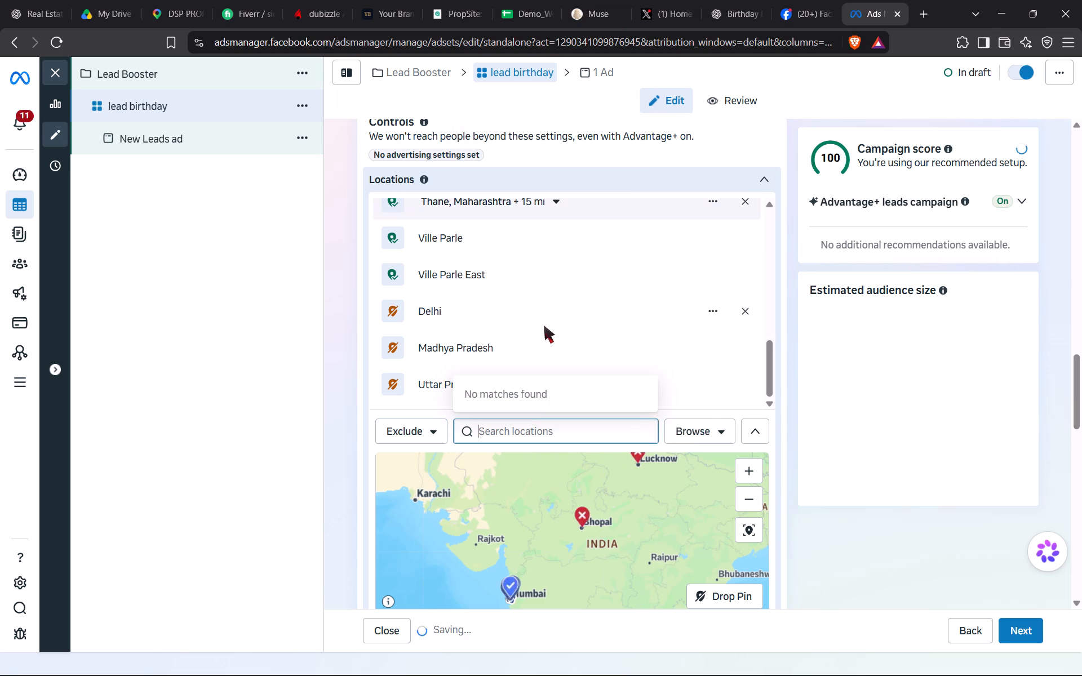
# Search for "bihar" and add the county-level entry Bihar, India, to the excluded locations.
pyautogui.press('v')
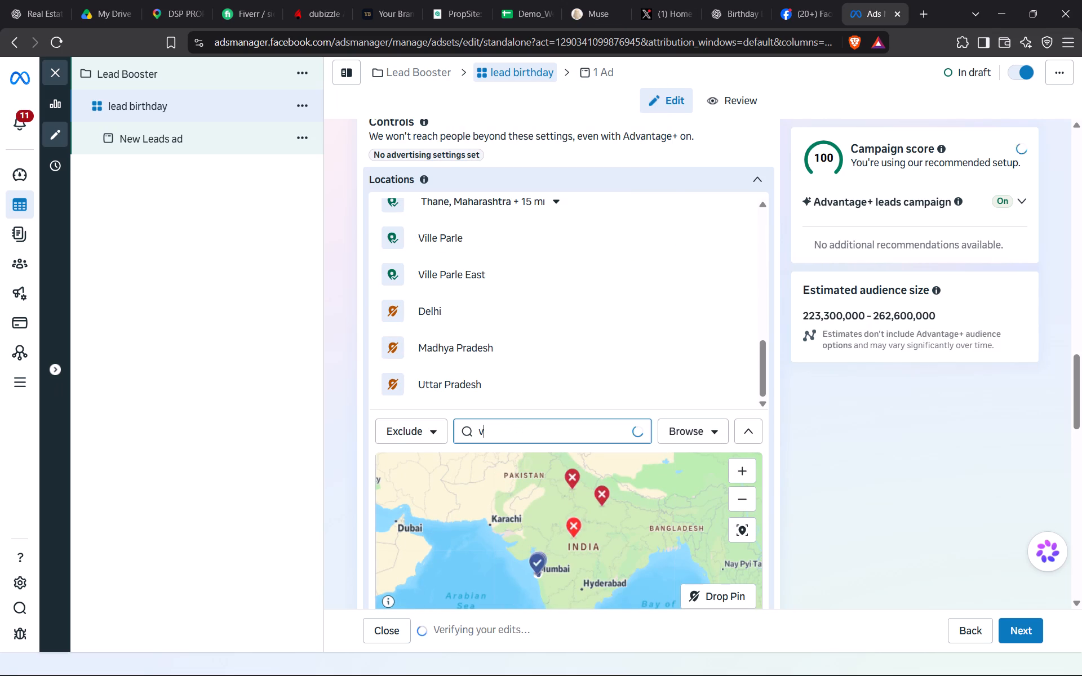
pyautogui.press('BackSpace')
pyautogui.write('bi')
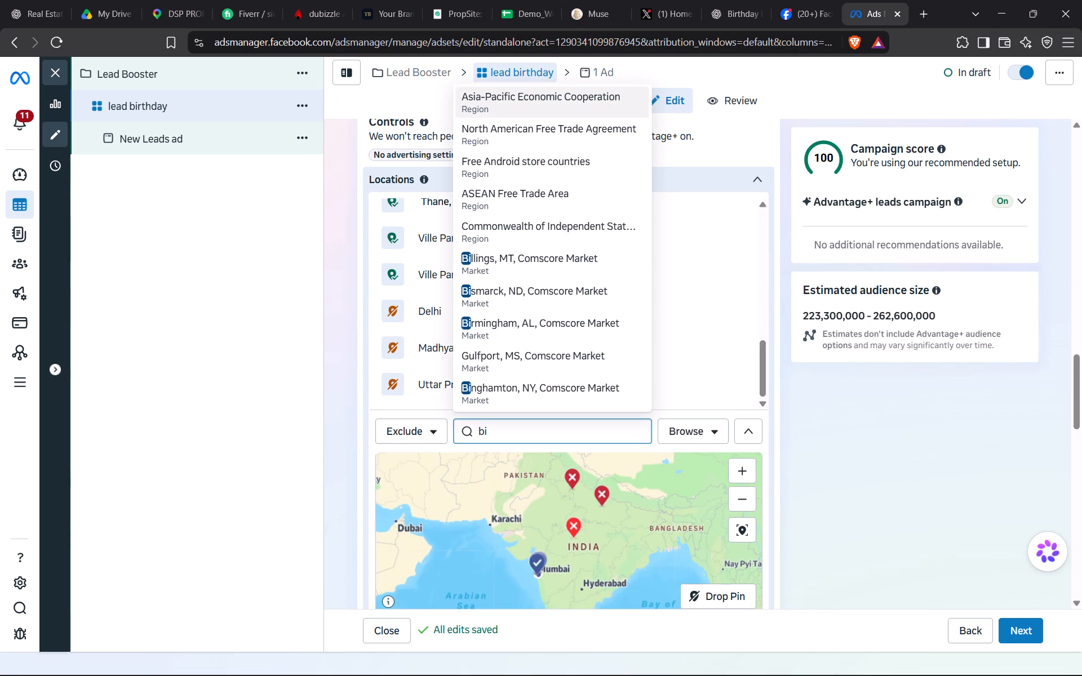
pyautogui.write('har')
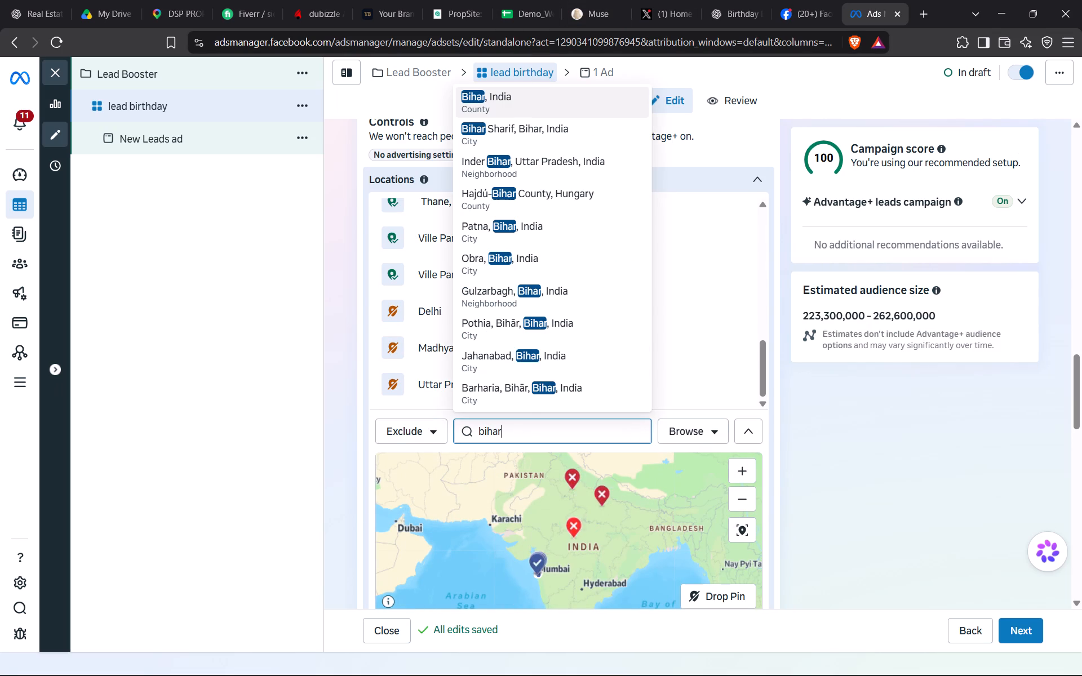
pyautogui.click(516, 99)
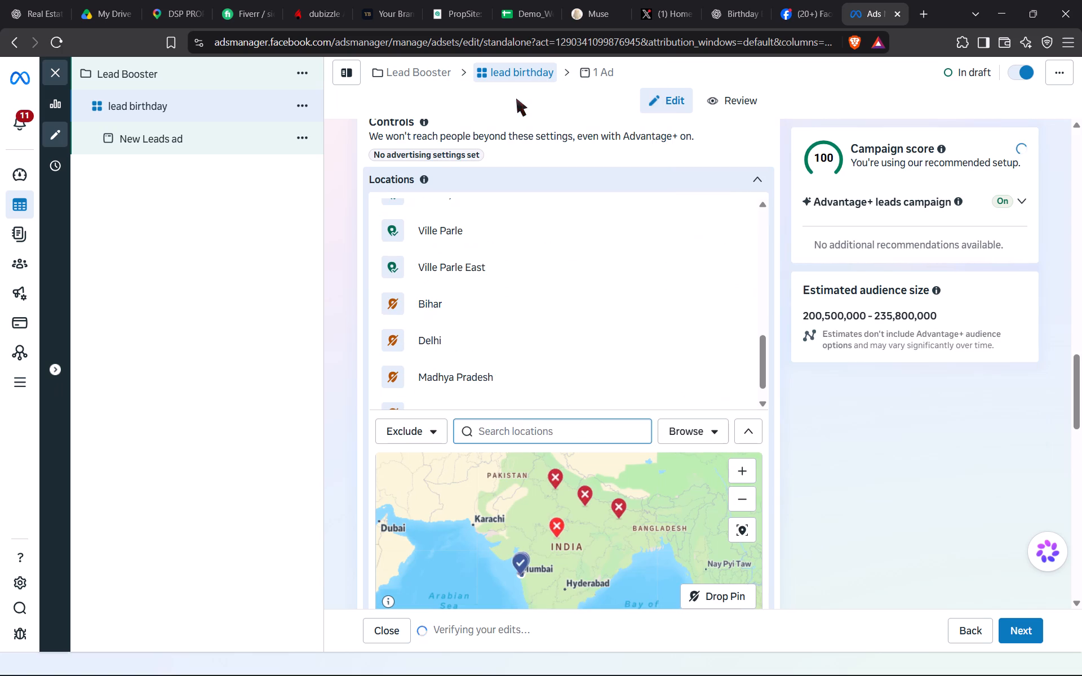
# Search for "punjab" and add the county-level entry Punjab, India, to the excluded locations.
pyautogui.write('punjab')
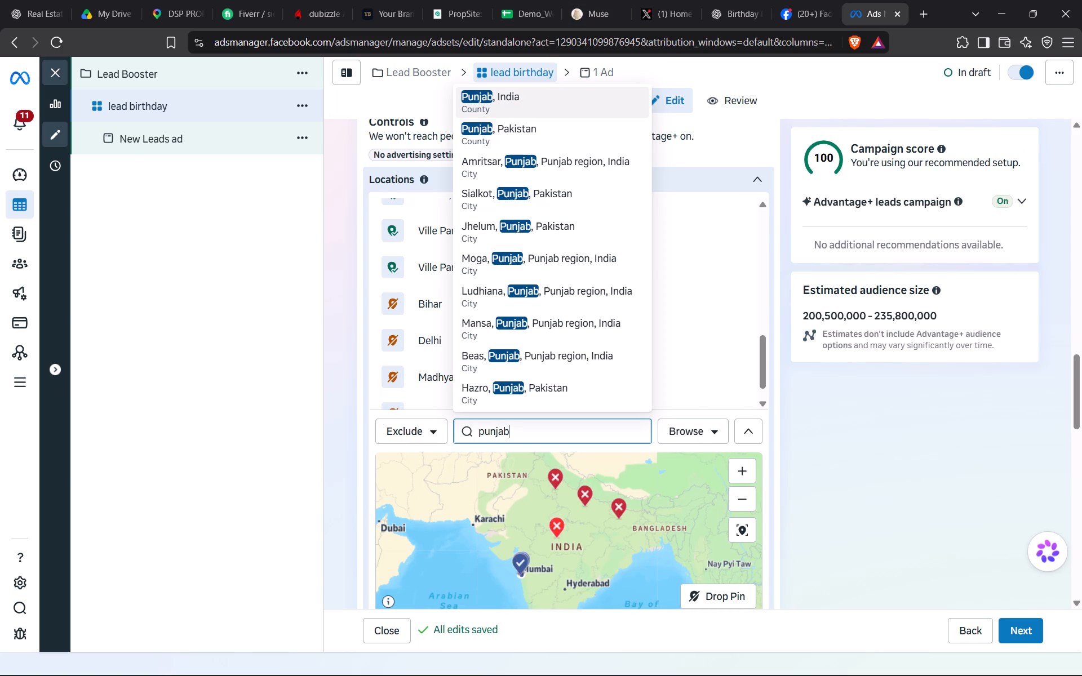
pyautogui.click(548, 103)
# Search for "haryana" and add the county-level entry Haryana, India, to the excluded locations.
pyautogui.write('haryana')
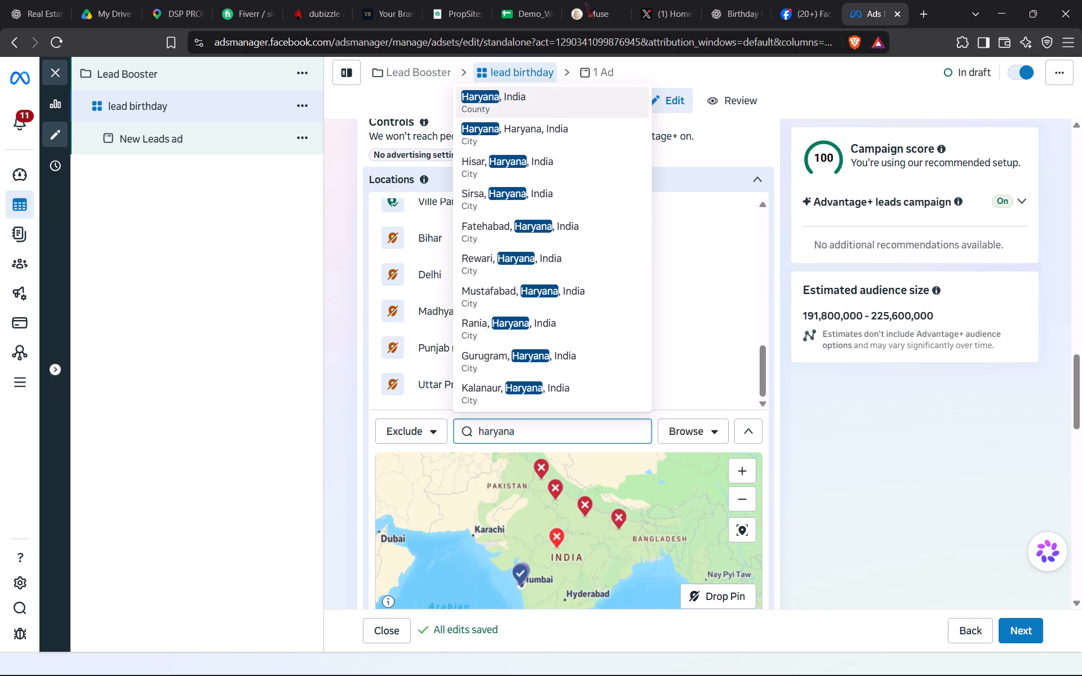
pyautogui.click(549, 96)
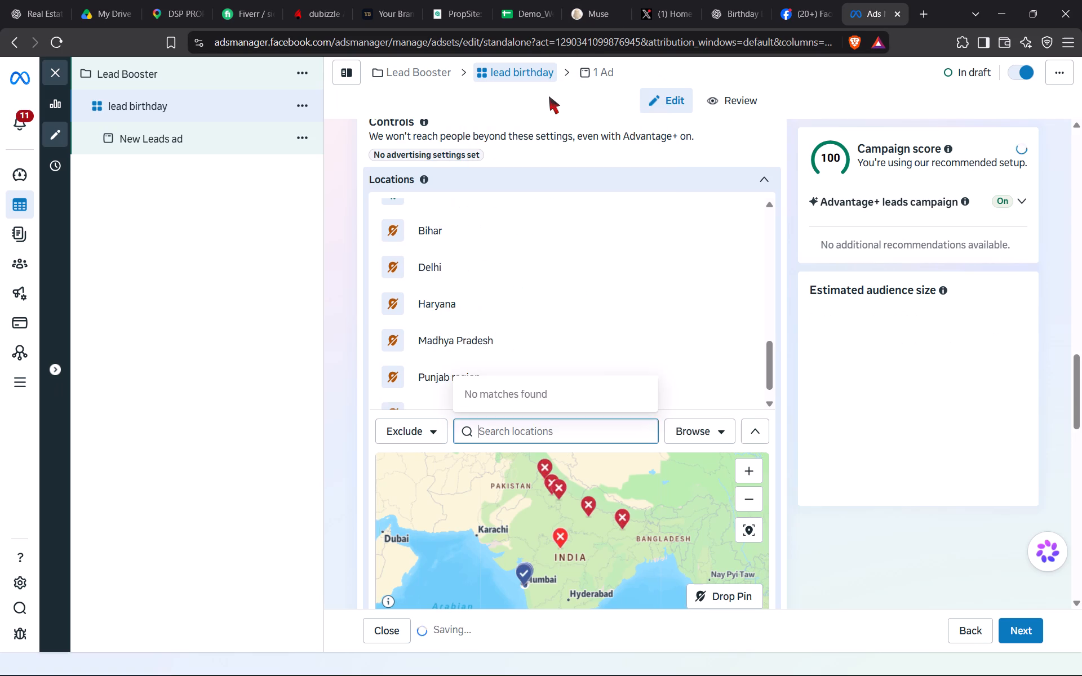
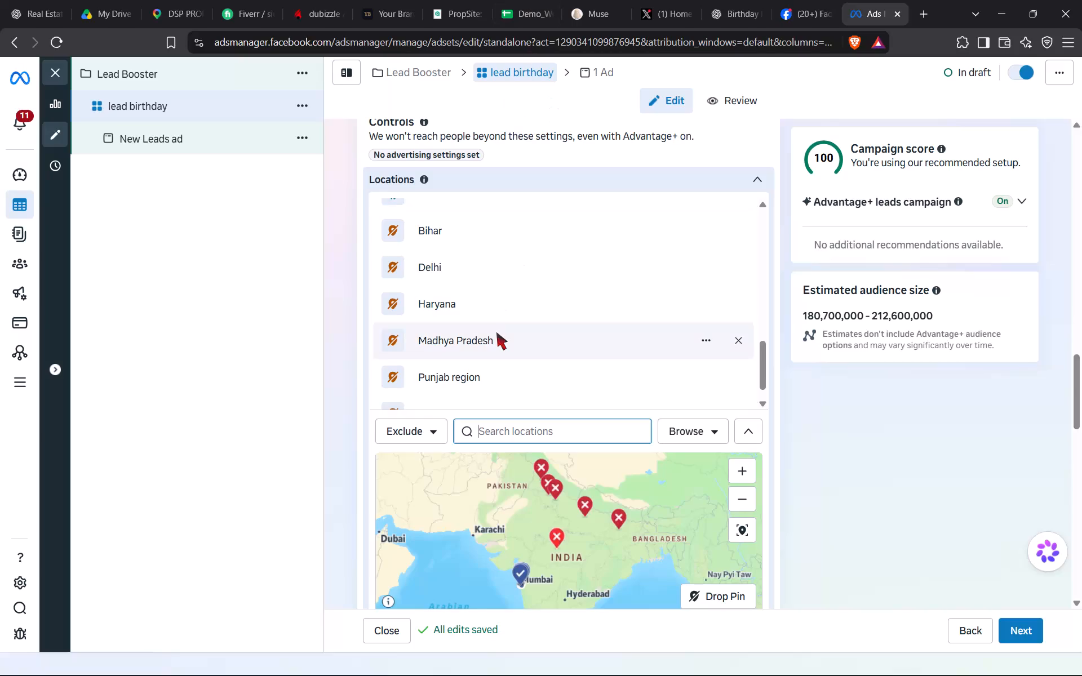
# Search for "kerala" and add the county-level entry Kerala, India, to the excluded locations.
pyautogui.scroll(-3, 496, 332)
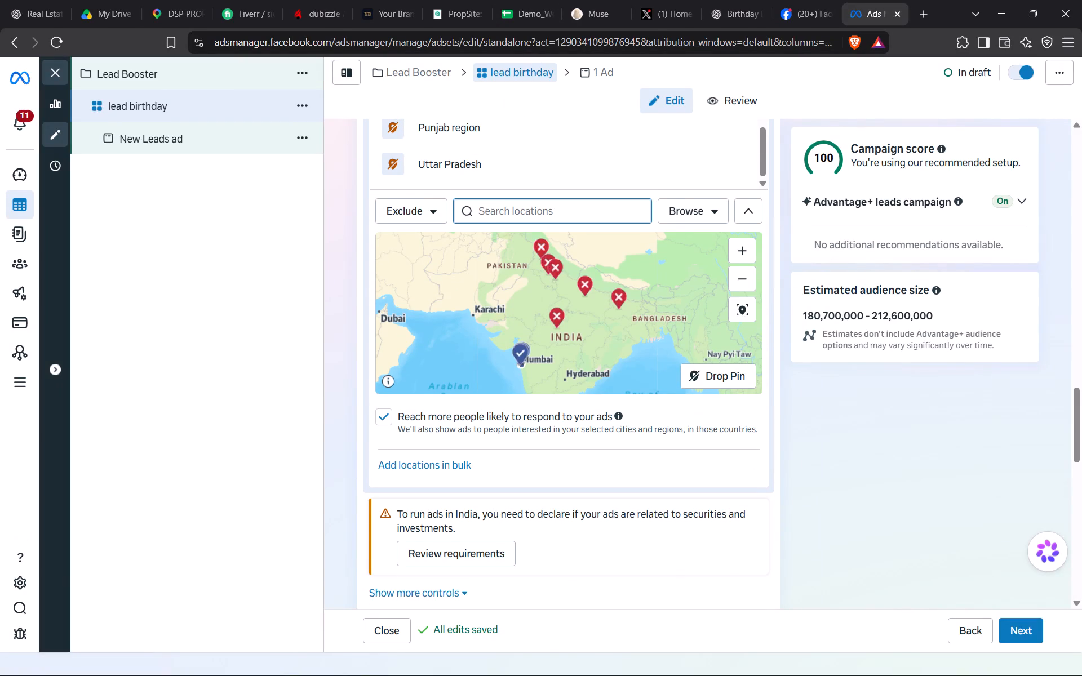
pyautogui.click(551, 212)
pyautogui.write('kerala')
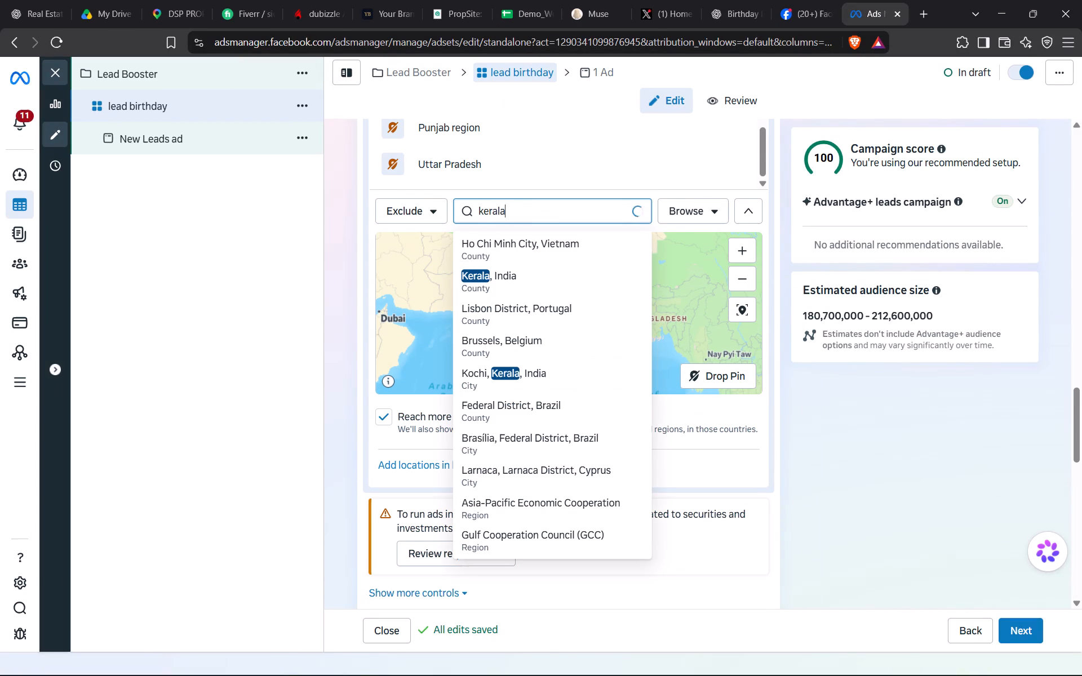
pyautogui.click(521, 246)
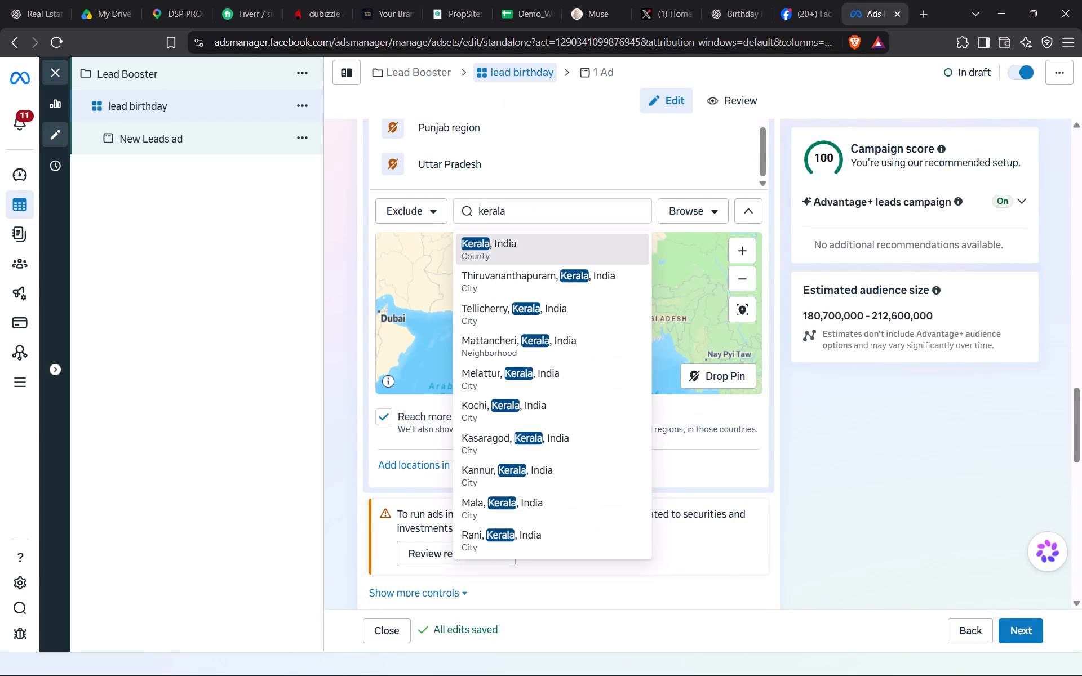
# Search for "karna" and add the county-level entry Karnataka, India, to the excluded locations.
pyautogui.write('kar')
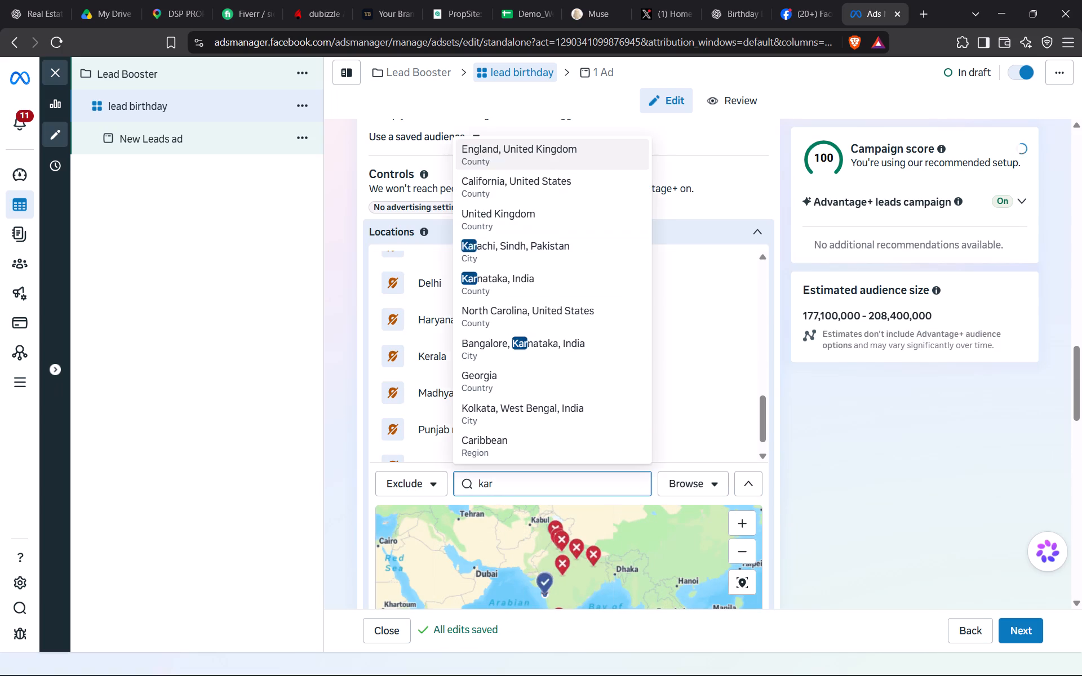
pyautogui.write('na')
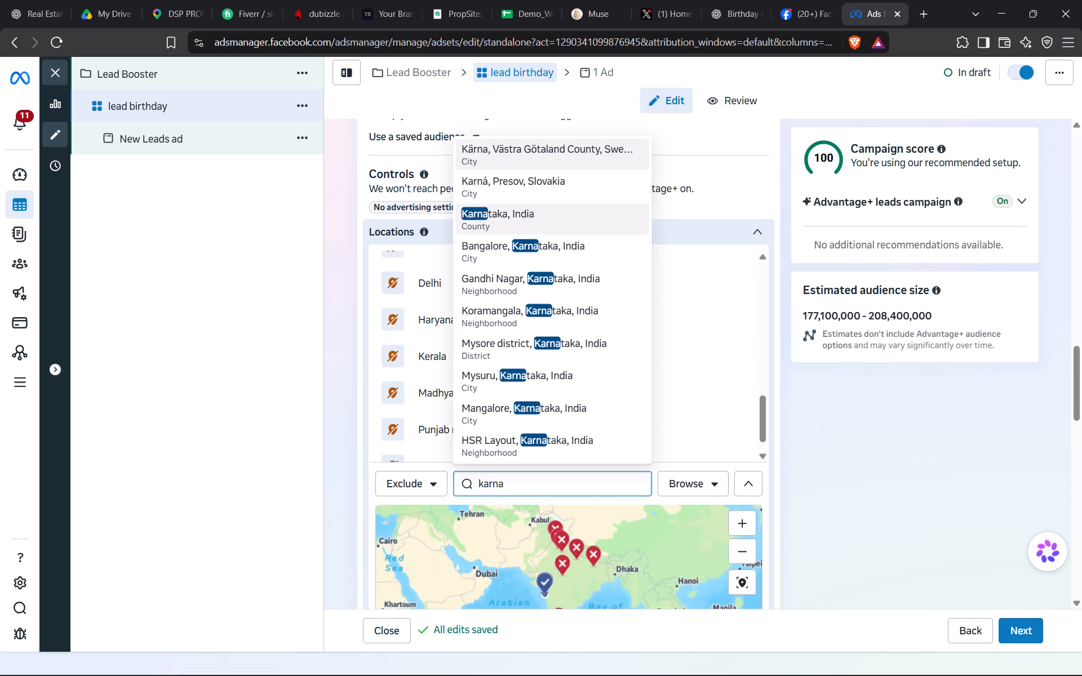
pyautogui.click(513, 219)
# Search for "telangana" and add Telangana to the excluded locations.
pyautogui.write('te')
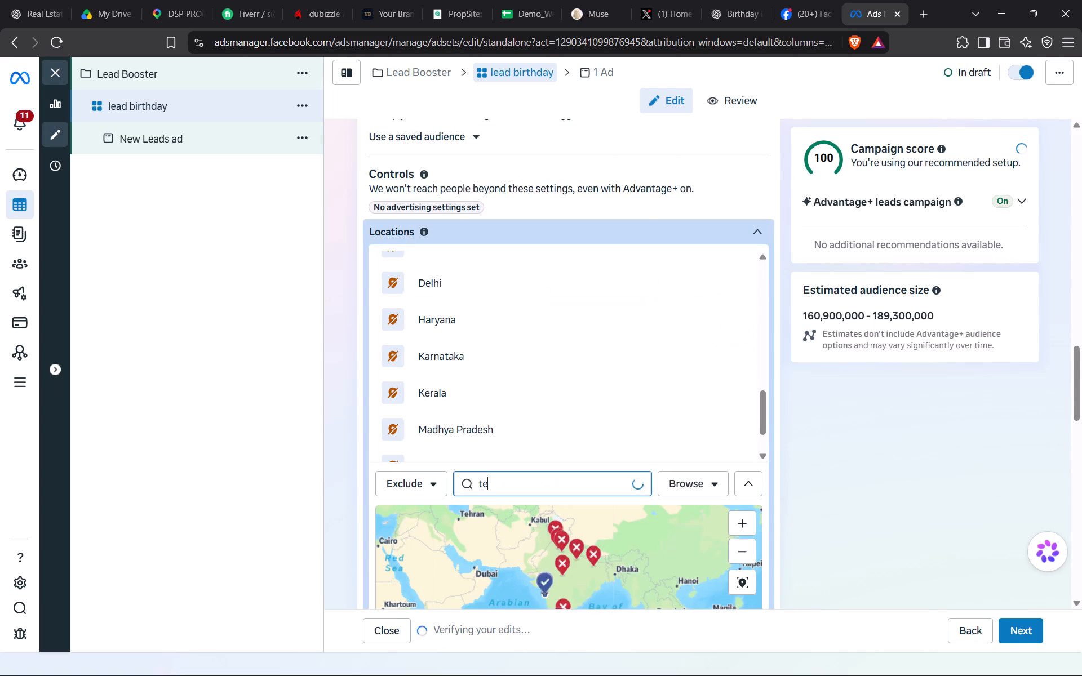
pyautogui.write('langana')
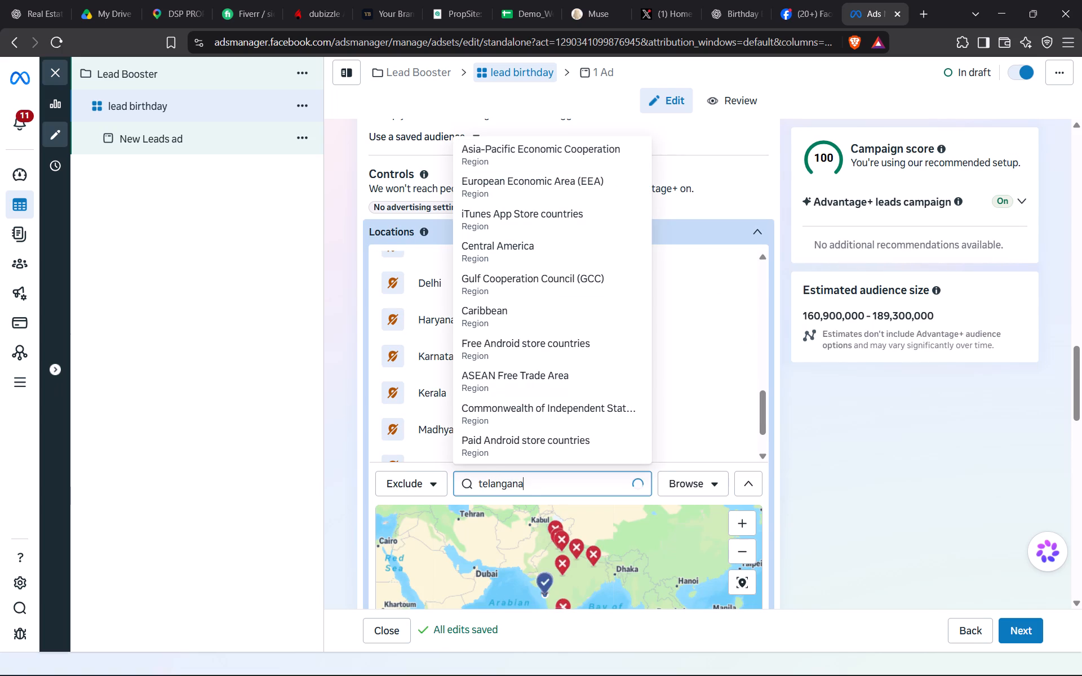
pyautogui.click(497, 146)
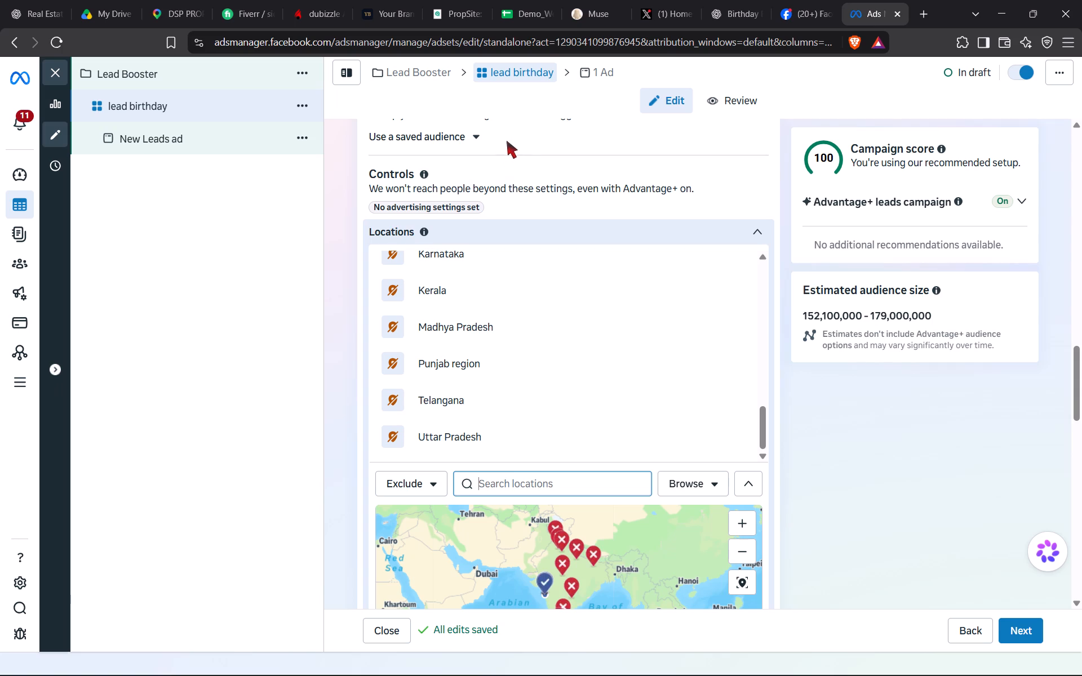
# Search for "gujarat" and add the county-level entry Gujarat, India, to the excluded locations.
pyautogui.scroll(-1, 540, 366)
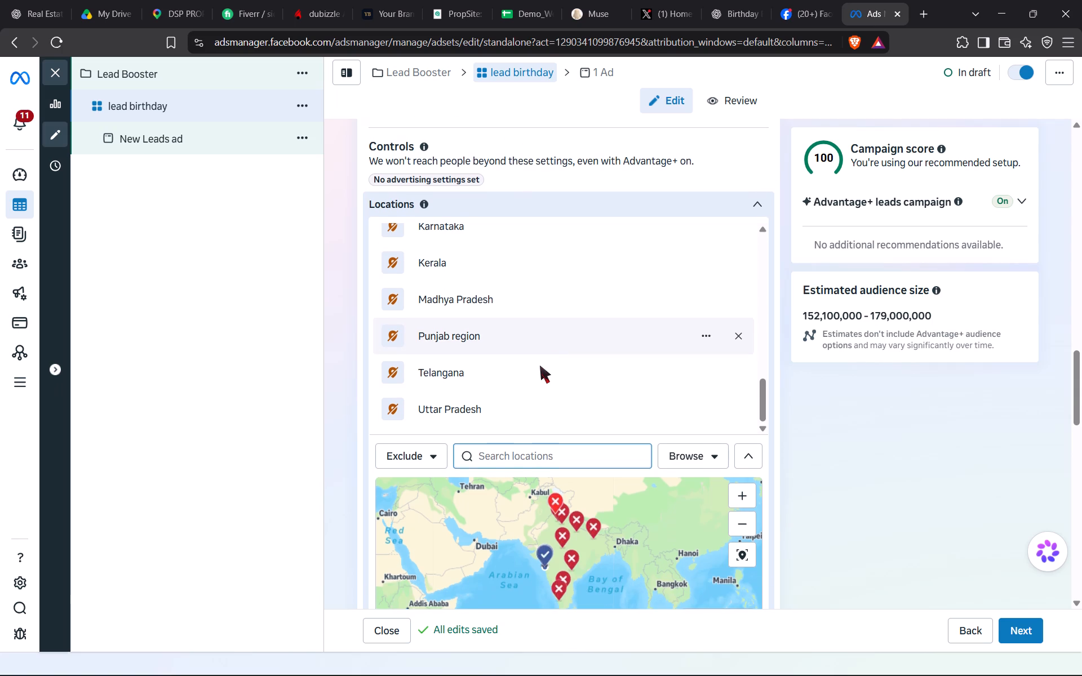
pyautogui.scroll(-1, 540, 366)
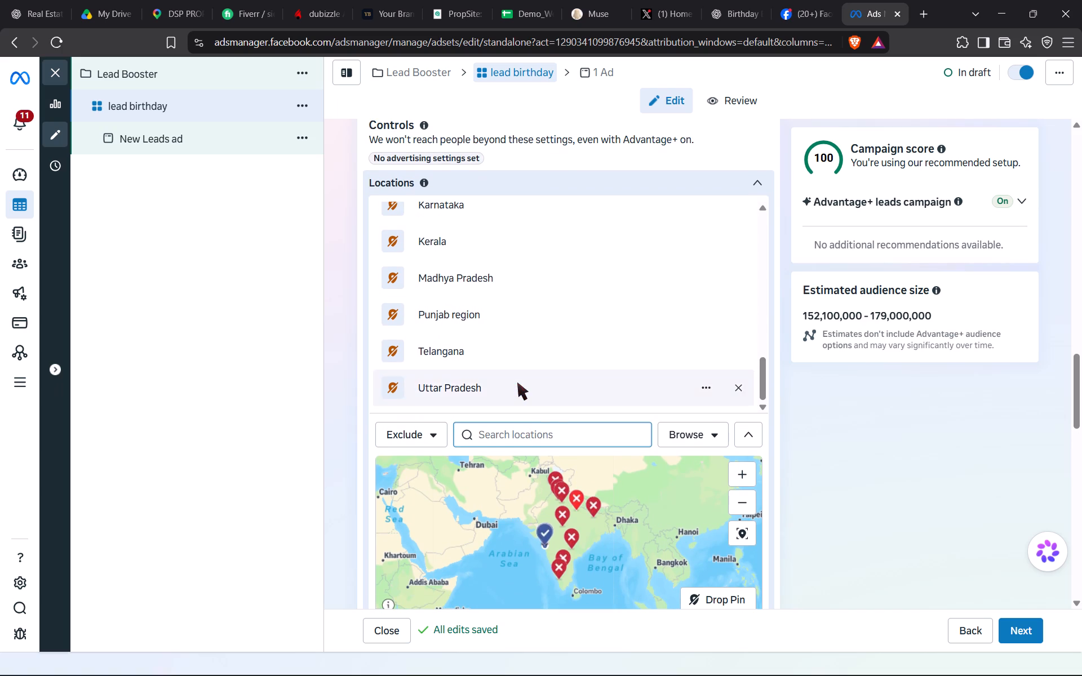
pyautogui.click(509, 434)
pyautogui.write('gujarat')
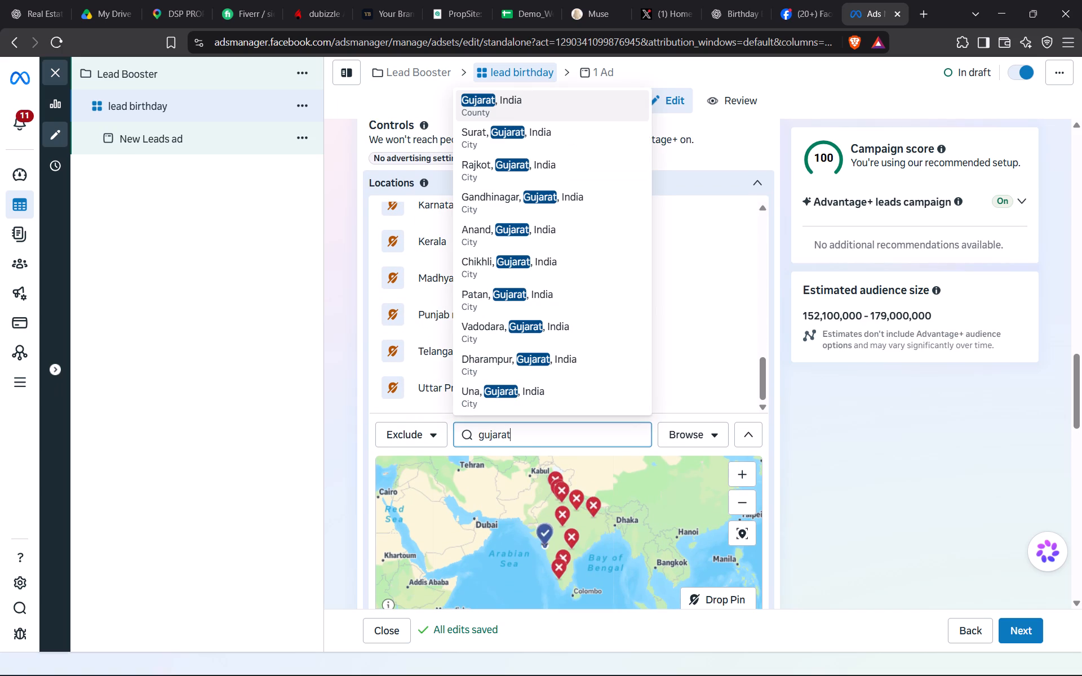
pyautogui.click(516, 94)
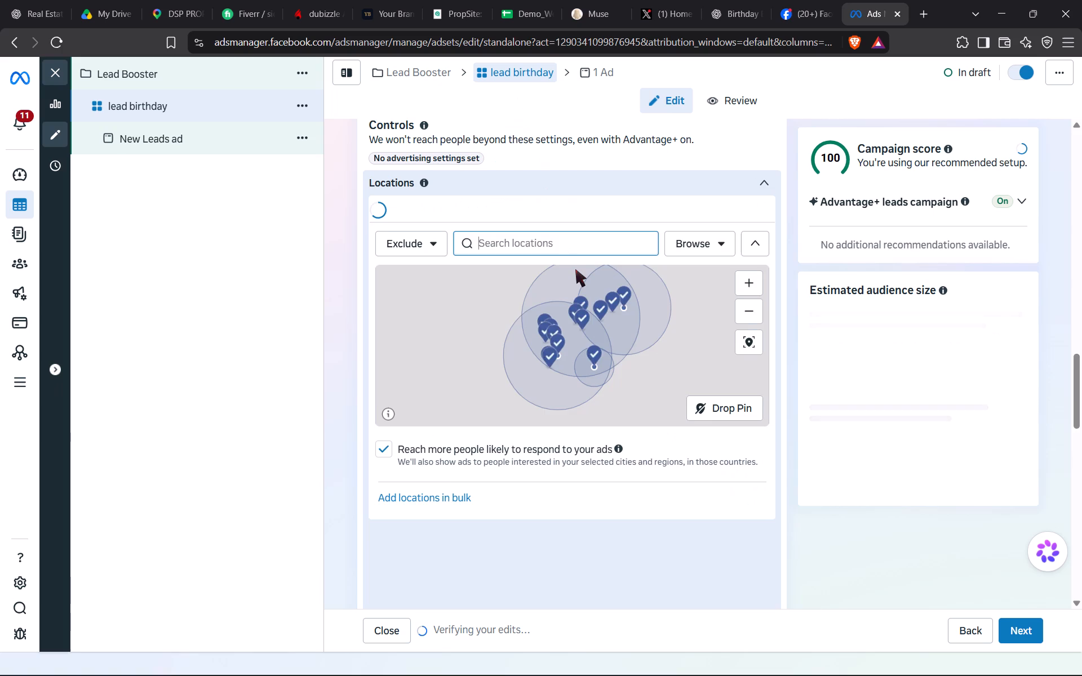
# Reveal the additional audience controls and set the ad set's minimum age to 21.
pyautogui.scroll(-3, 629, 444)
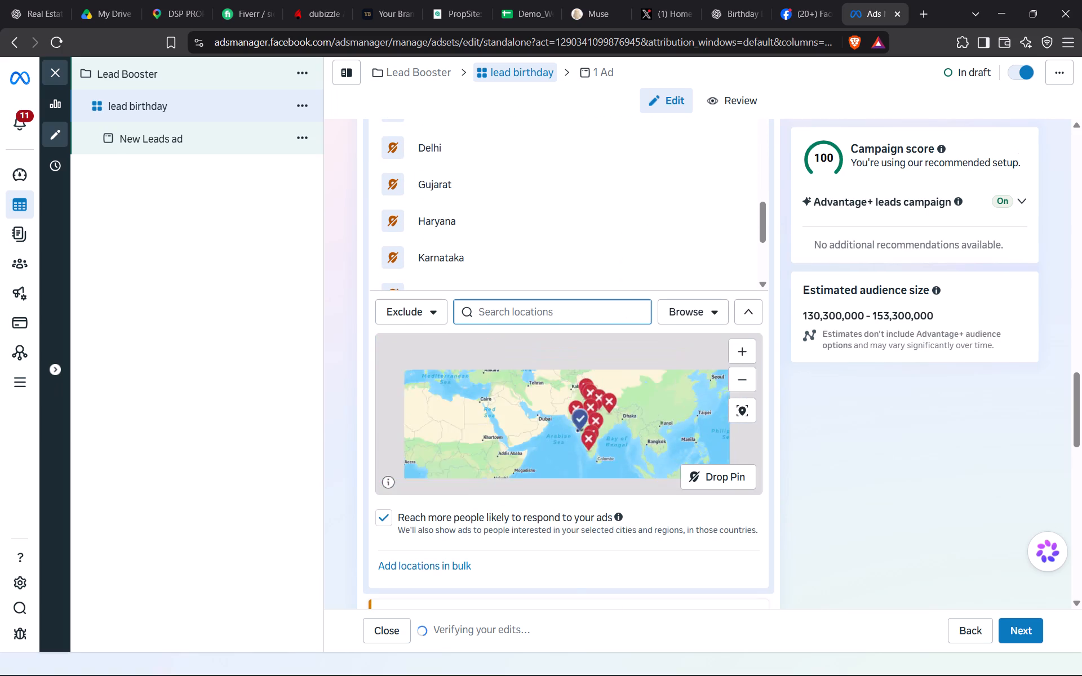
pyautogui.scroll(-1, 629, 444)
pyautogui.scroll(-1, 567, 572)
pyautogui.scroll(-1, 472, 501)
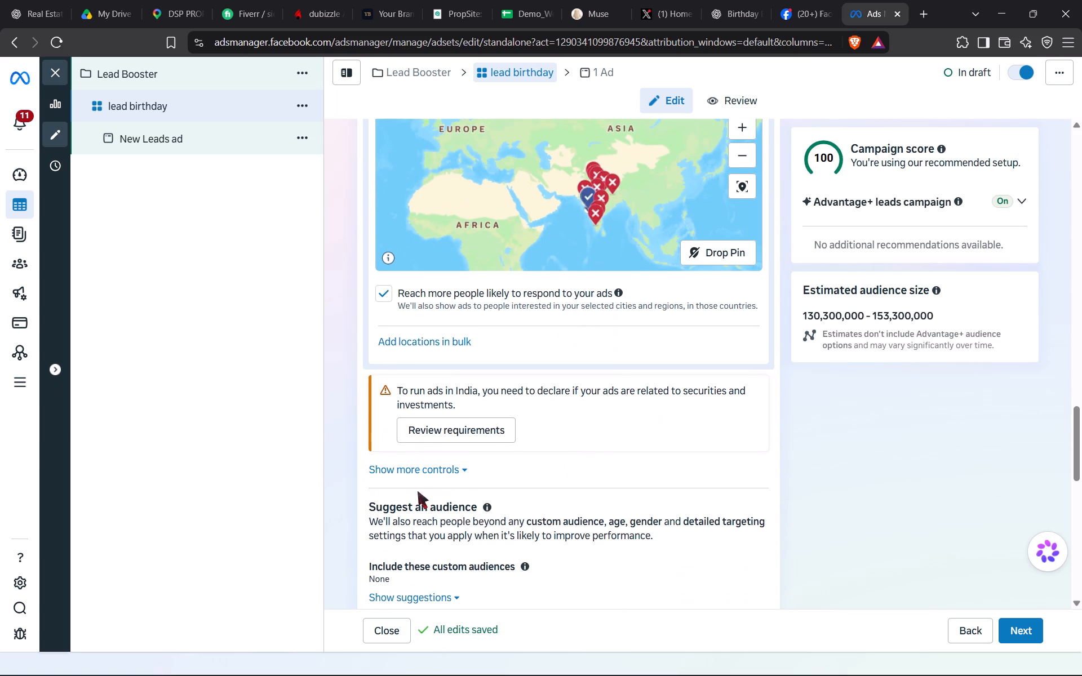
pyautogui.click(467, 469)
pyautogui.scroll(-1, 444, 478)
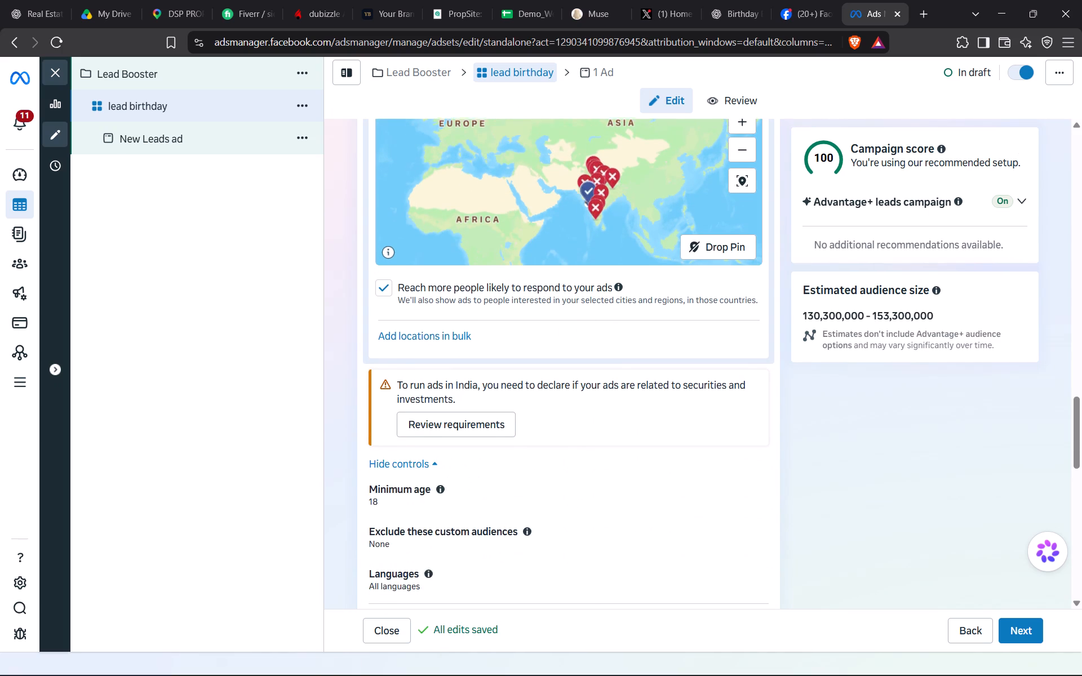
pyautogui.scroll(-1, 444, 478)
pyautogui.click(433, 428)
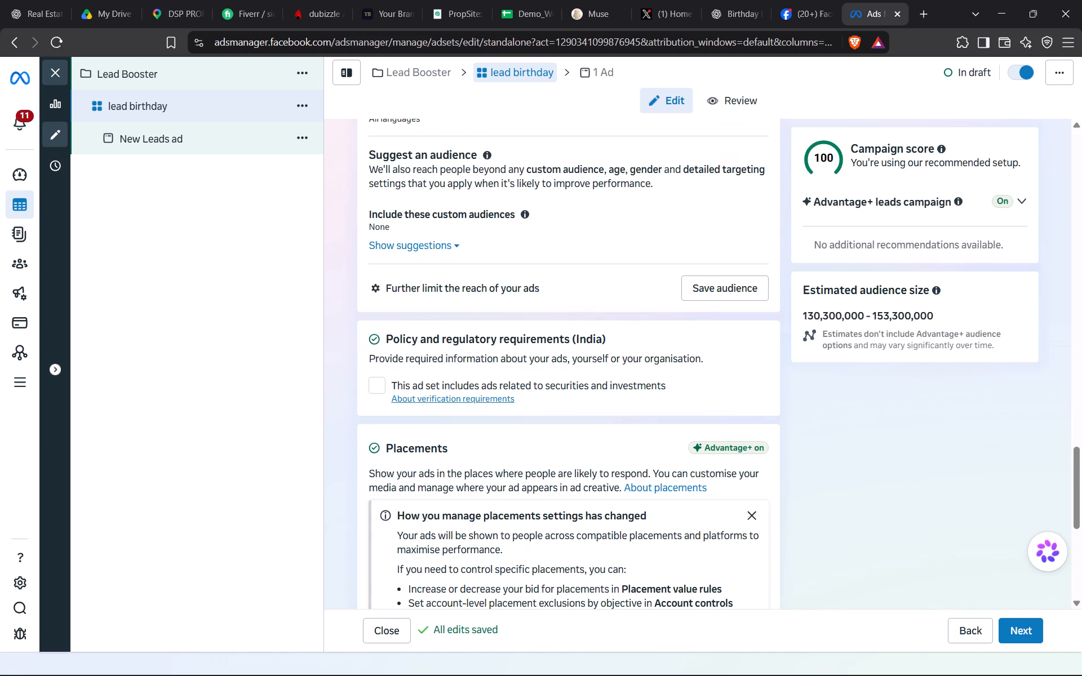
pyautogui.scroll(4, 450, 322)
pyautogui.click(434, 194)
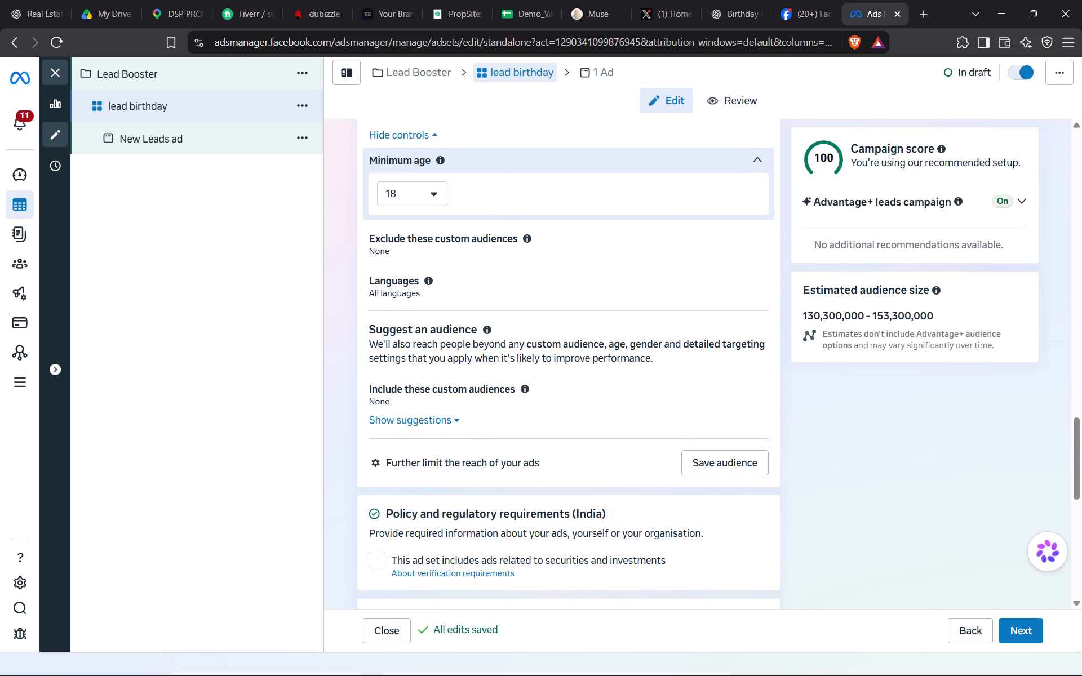
pyautogui.click(413, 299)
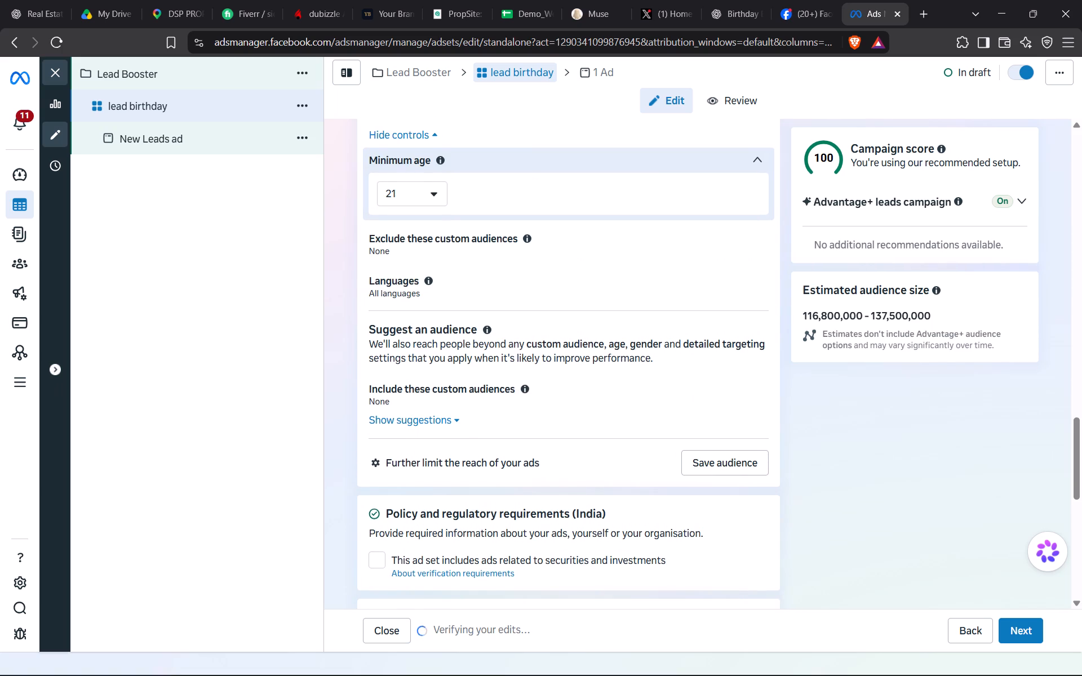
# Review the ad set's location summary, audience suggestions, India policy requirements and placement settings.
pyautogui.scroll(-9, 602, 361)
pyautogui.scroll(10, 603, 326)
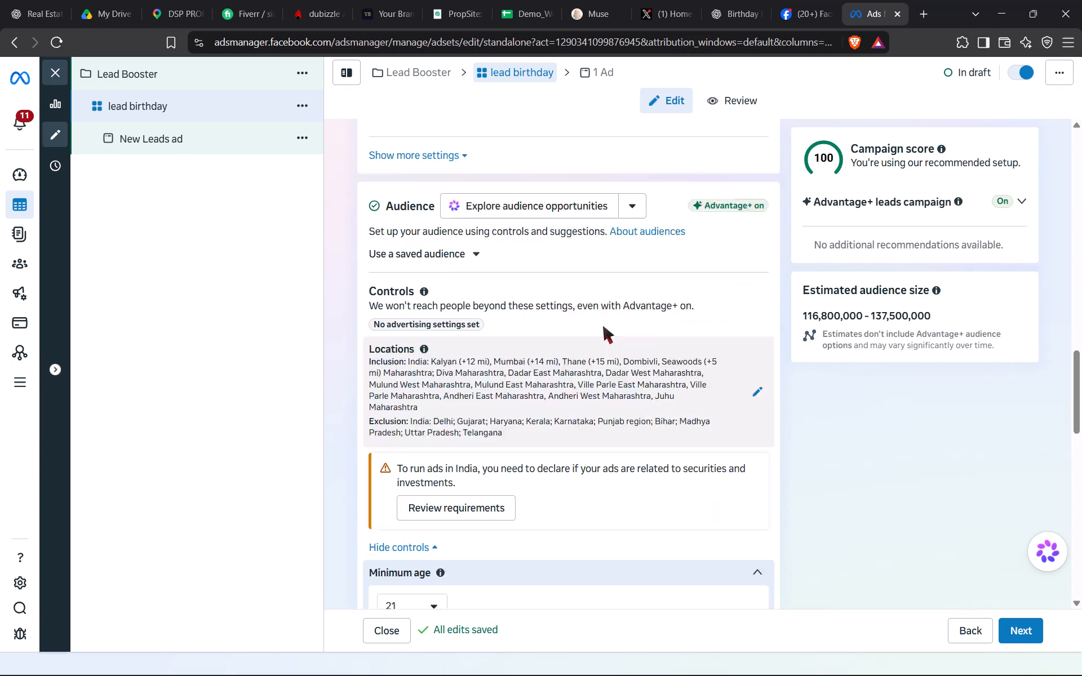
pyautogui.hscroll(1, 455, 225)
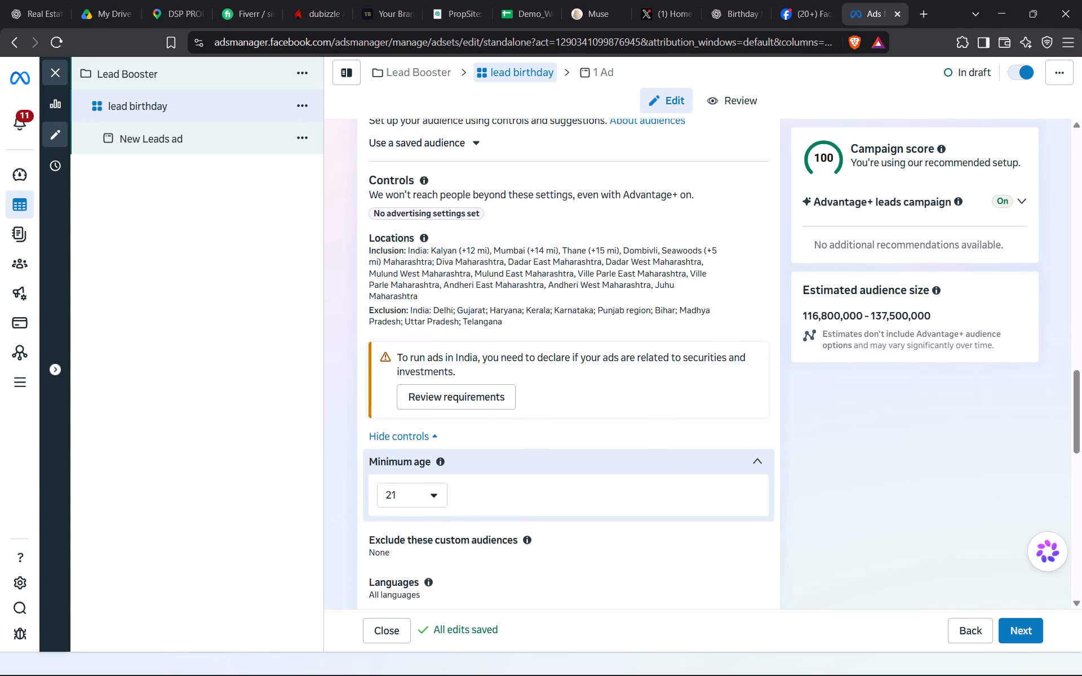
pyautogui.scroll(-2, 455, 225)
pyautogui.scroll(-1, 486, 342)
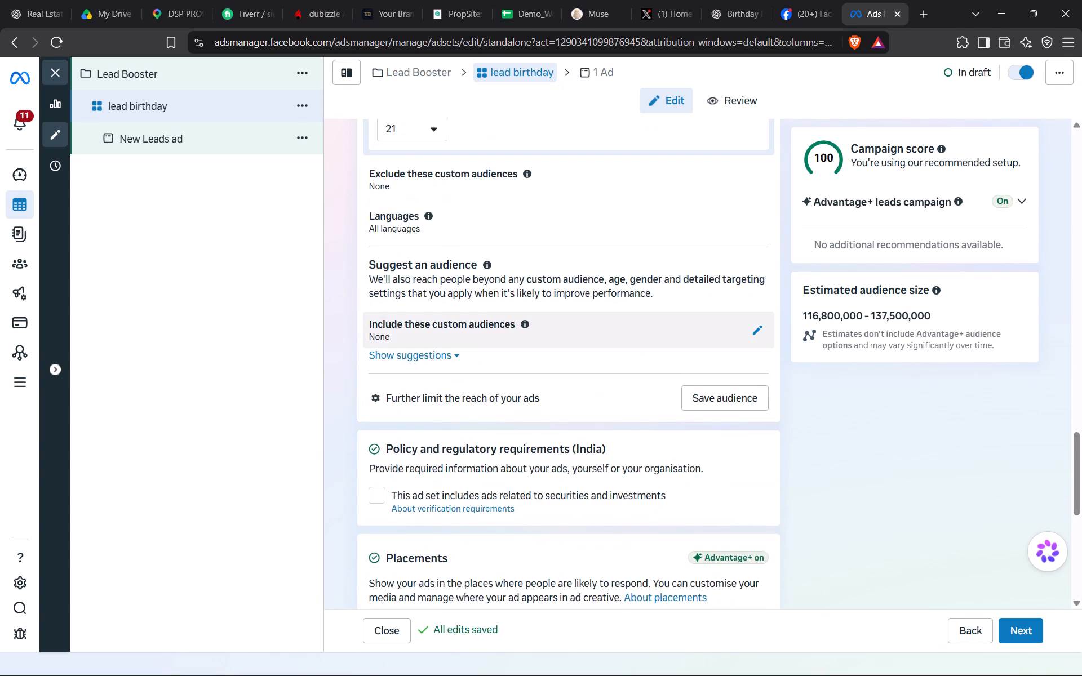
pyautogui.scroll(-6, 486, 342)
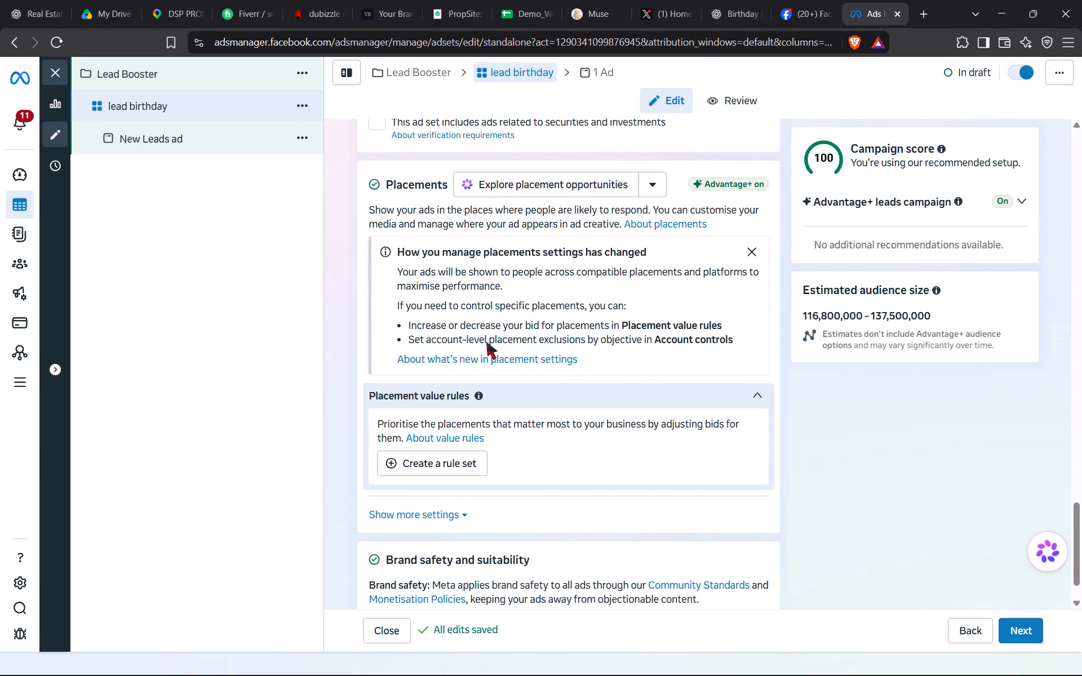
pyautogui.scroll(-1, 486, 342)
# Continue to the ad level and rename the ad as Lead Booster 1.1.
pyautogui.click(1013, 637)
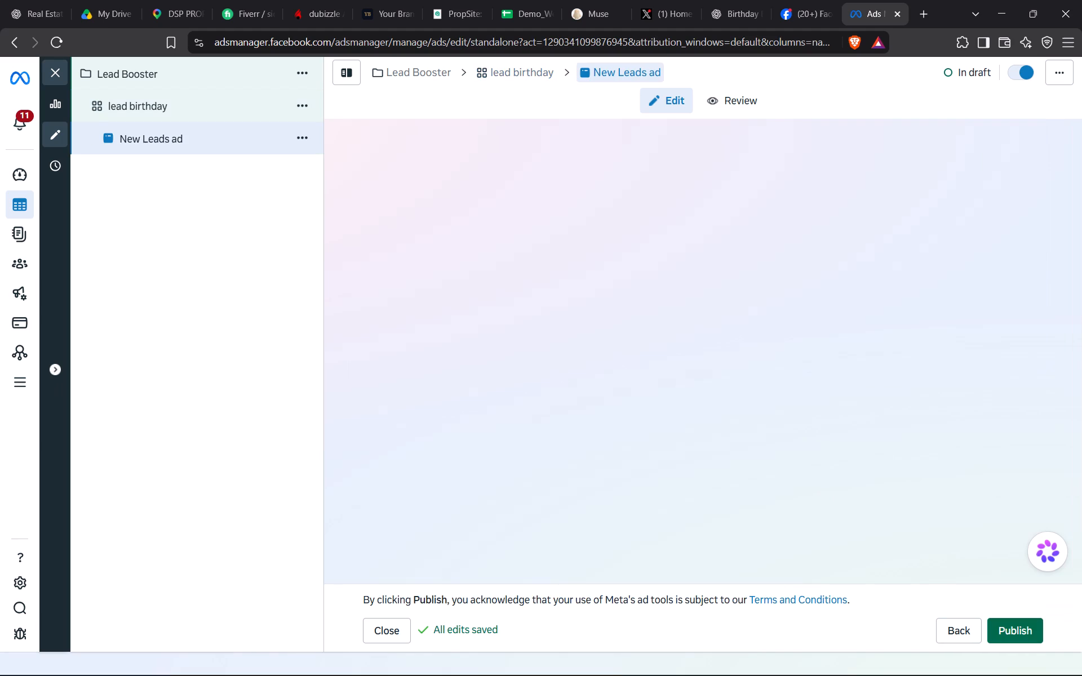
pyautogui.moveTo(471, 170); pyautogui.dragTo(209, 197)
pyautogui.press('BackSpace')
pyautogui.write('Lead Booster 1.1')
# Switch the ad's Conversations section from the suggested template to the saved templates.
pyautogui.scroll(-3, 464, 383)
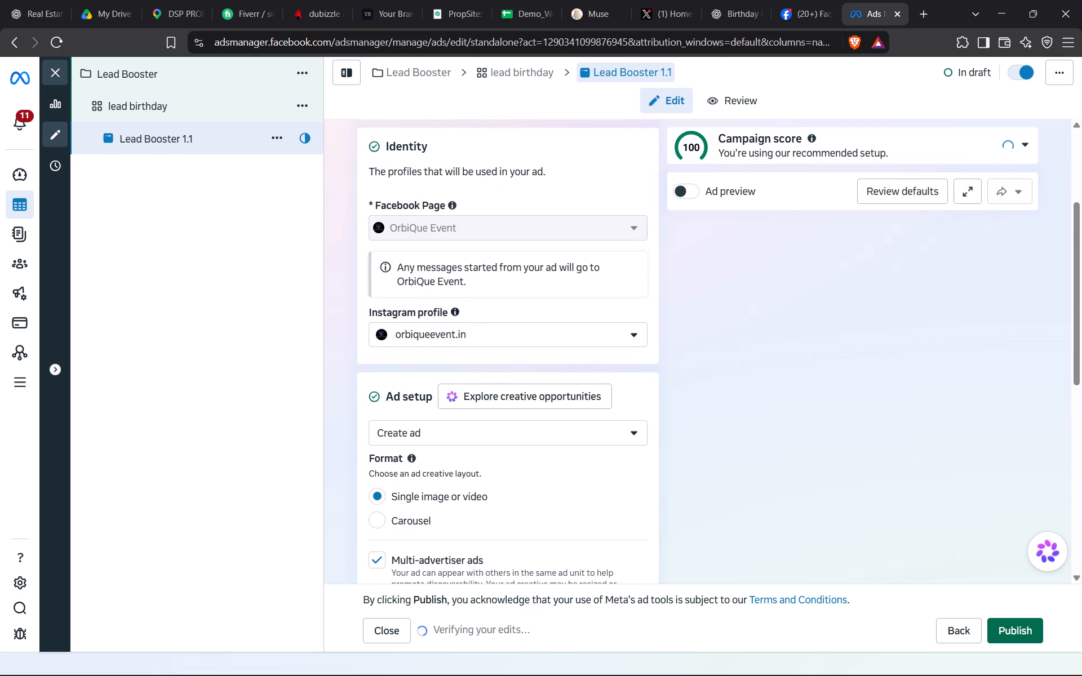
pyautogui.scroll(-1, 476, 303)
pyautogui.scroll(-2, 485, 413)
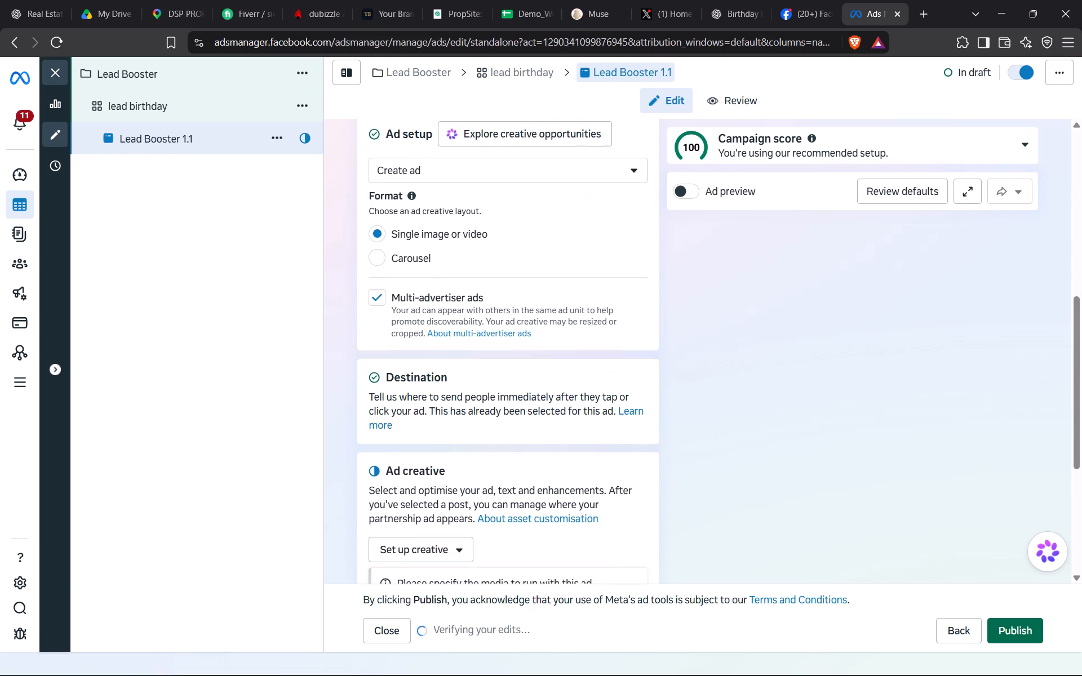
pyautogui.scroll(-1, 480, 491)
pyautogui.scroll(-2, 447, 398)
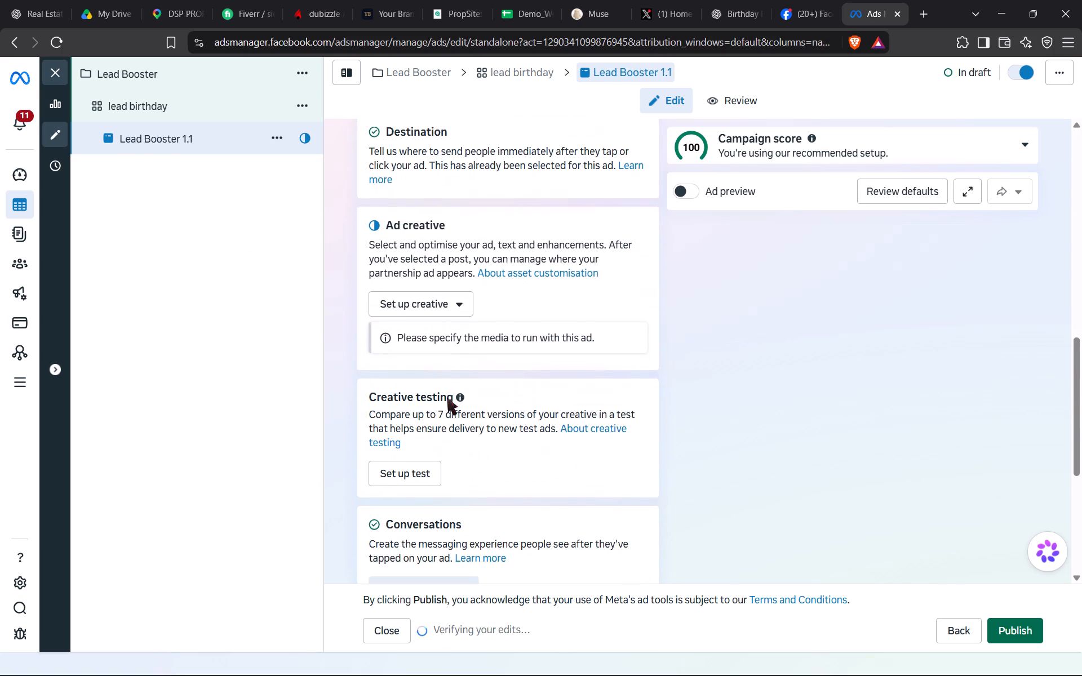
pyautogui.scroll(-3, 447, 398)
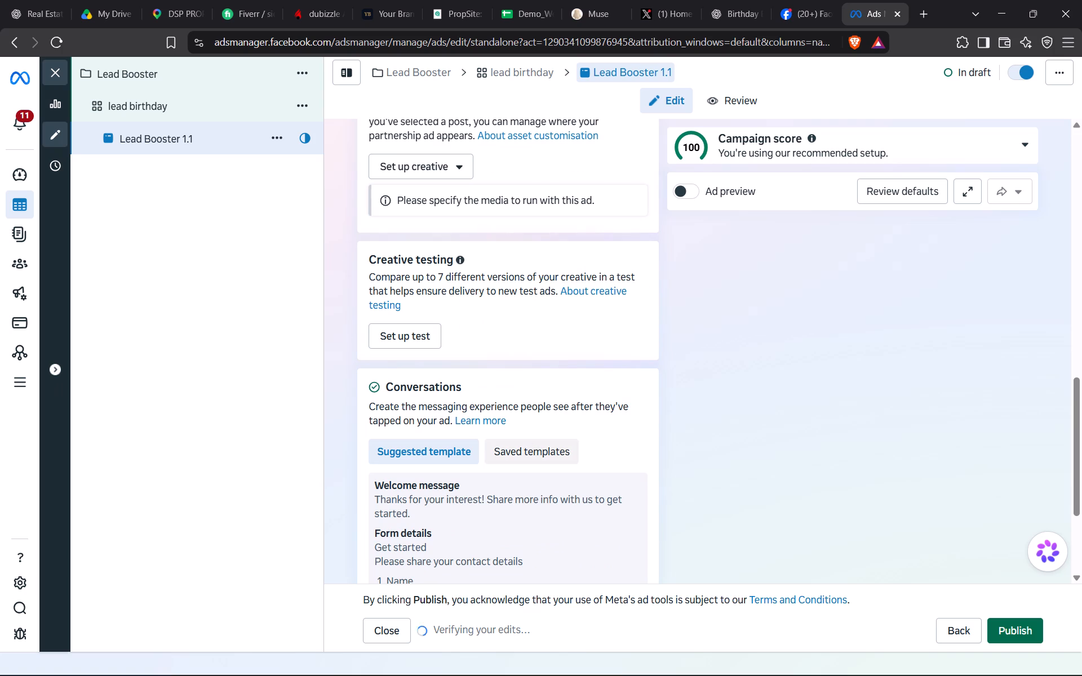
pyautogui.click(535, 459)
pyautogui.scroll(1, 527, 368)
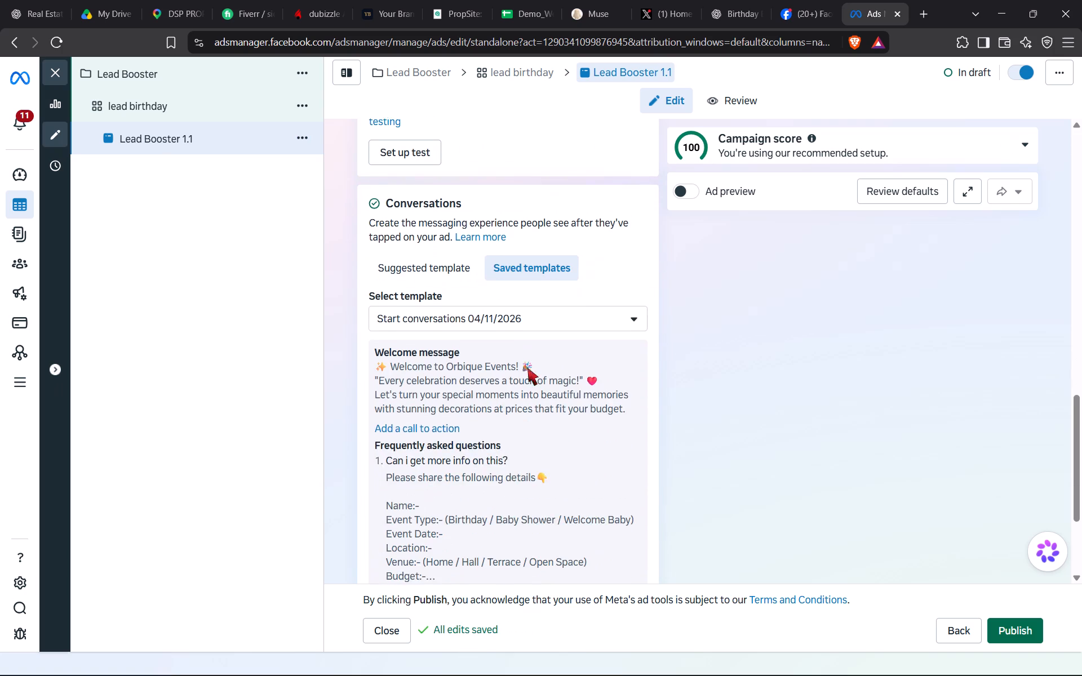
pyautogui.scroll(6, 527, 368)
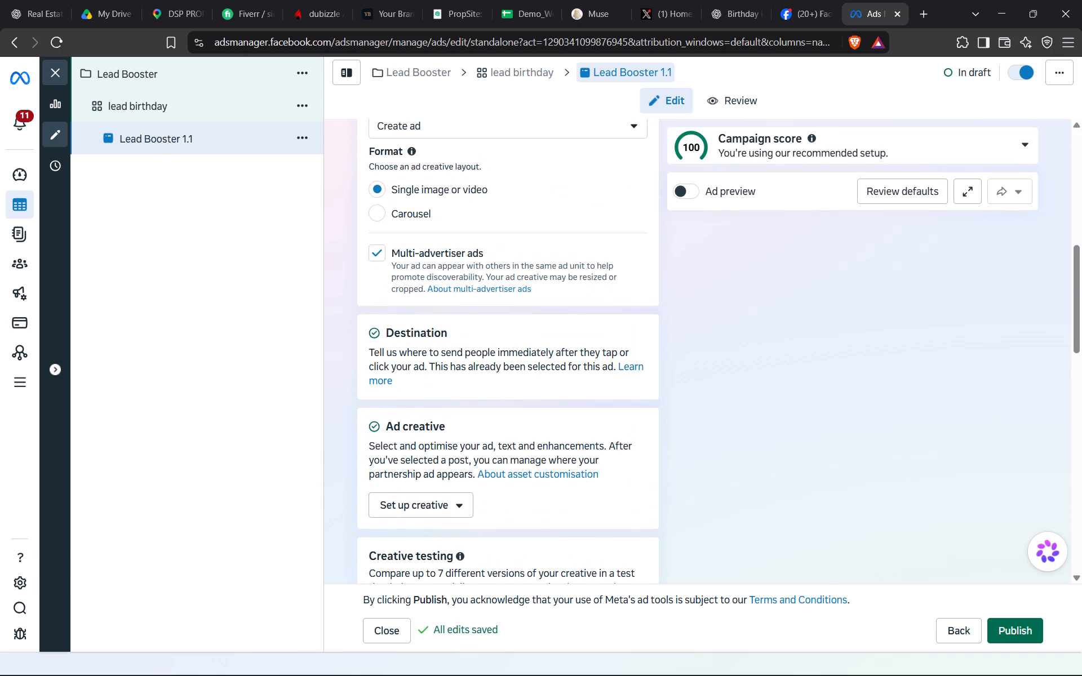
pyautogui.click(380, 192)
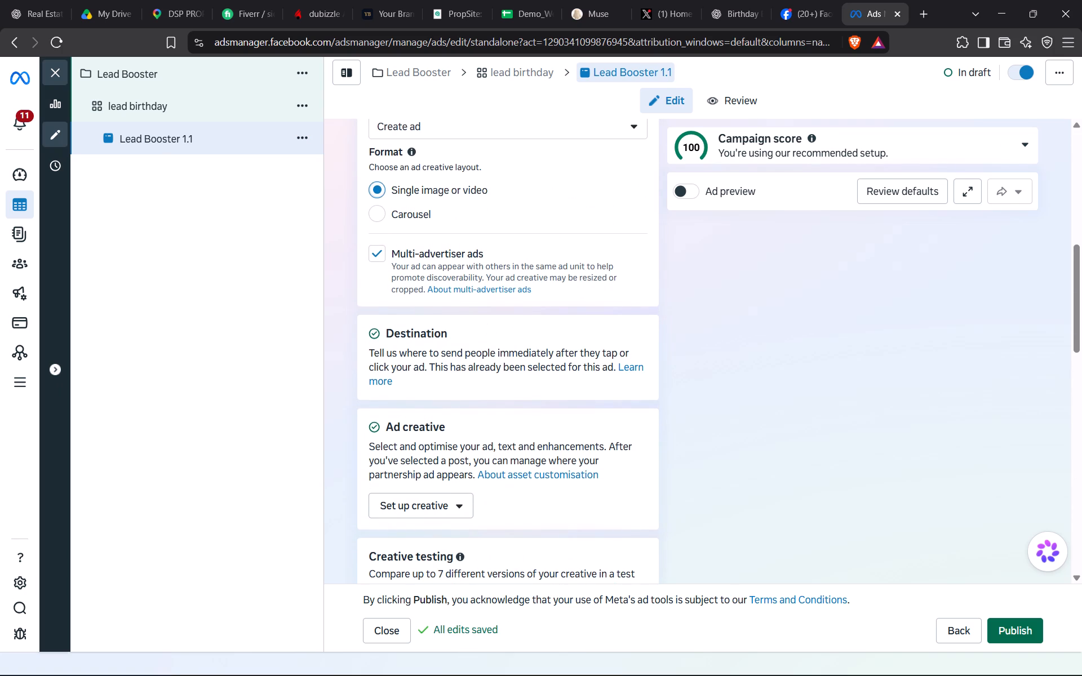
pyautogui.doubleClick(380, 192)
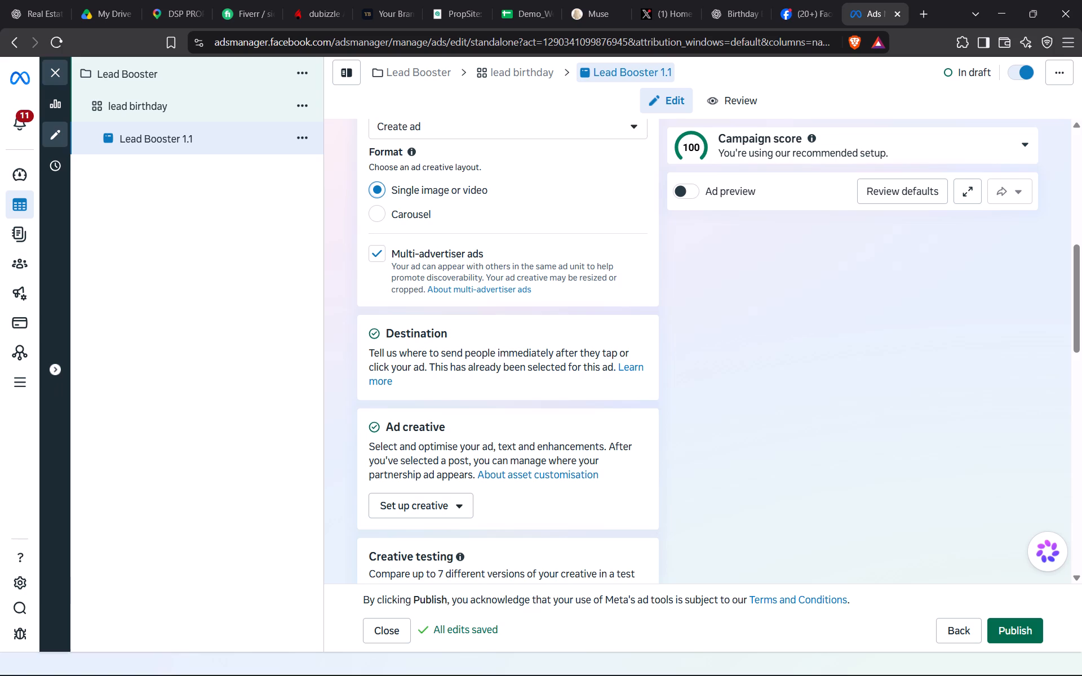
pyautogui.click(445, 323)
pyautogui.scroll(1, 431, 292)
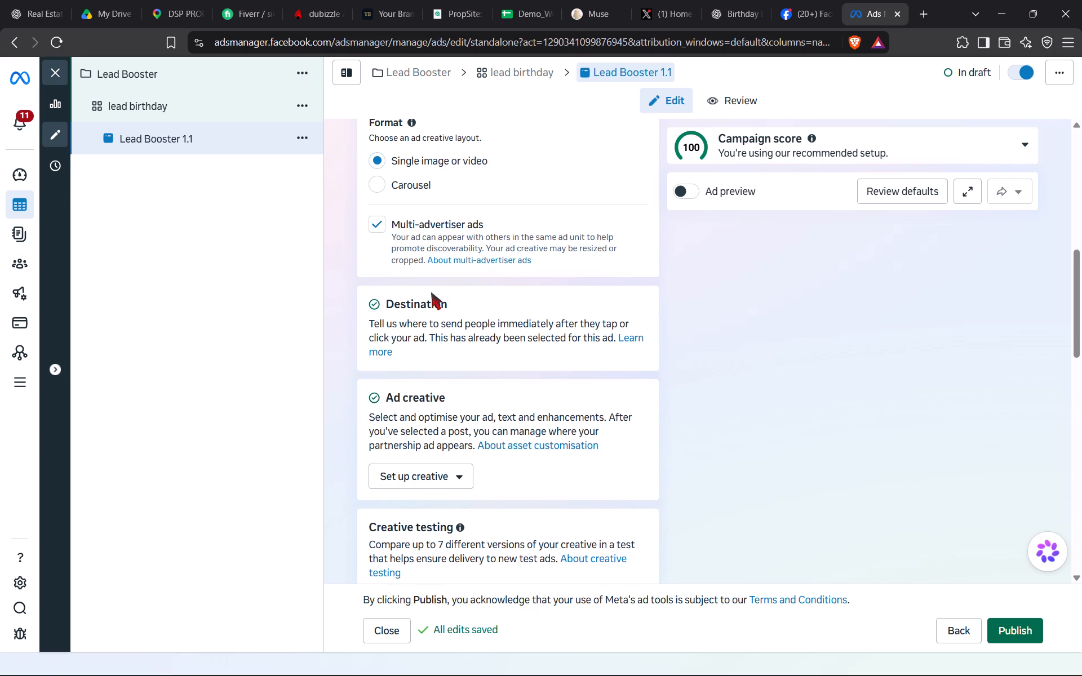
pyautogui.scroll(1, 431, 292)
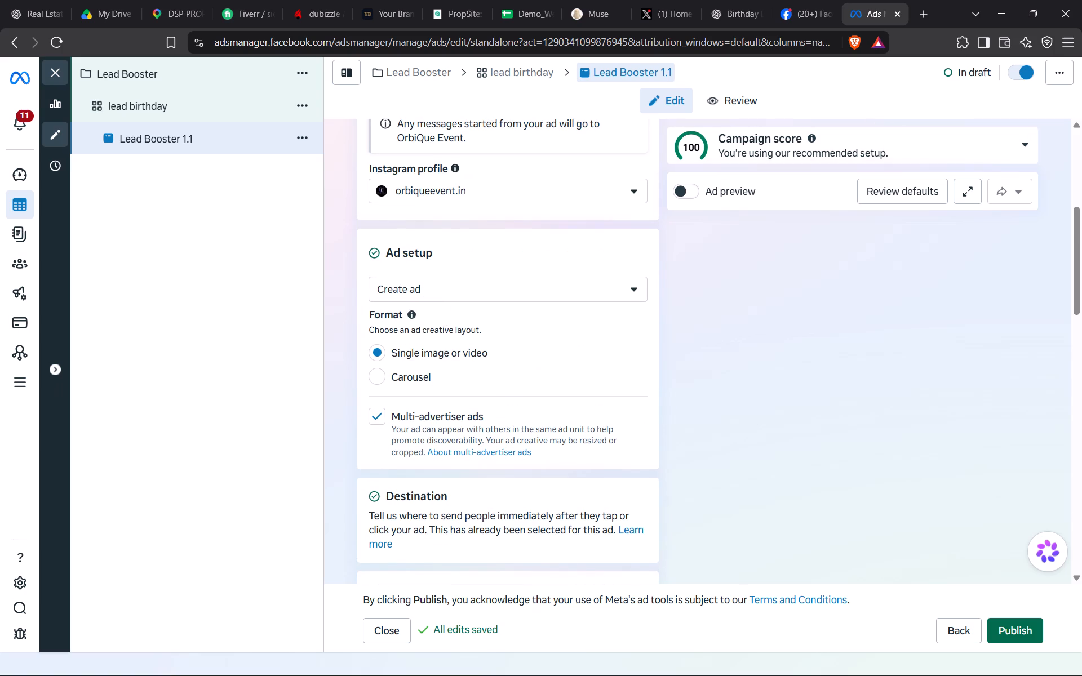
# Turn on the ad preview for the Lead Booster 1.1 ad.
pyautogui.click(686, 191)
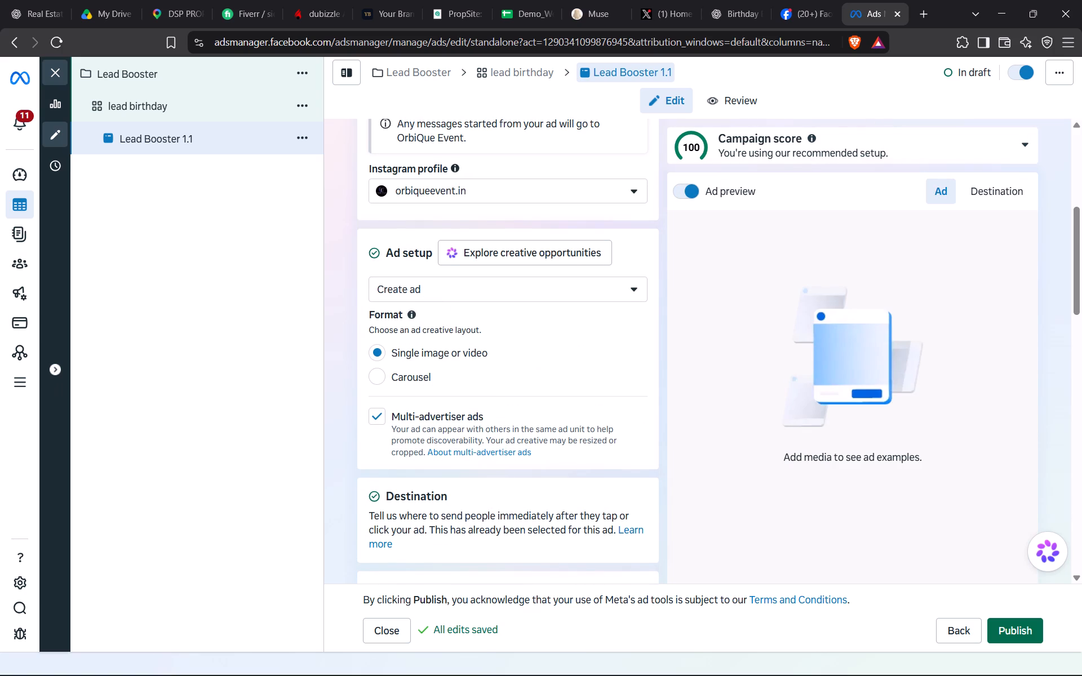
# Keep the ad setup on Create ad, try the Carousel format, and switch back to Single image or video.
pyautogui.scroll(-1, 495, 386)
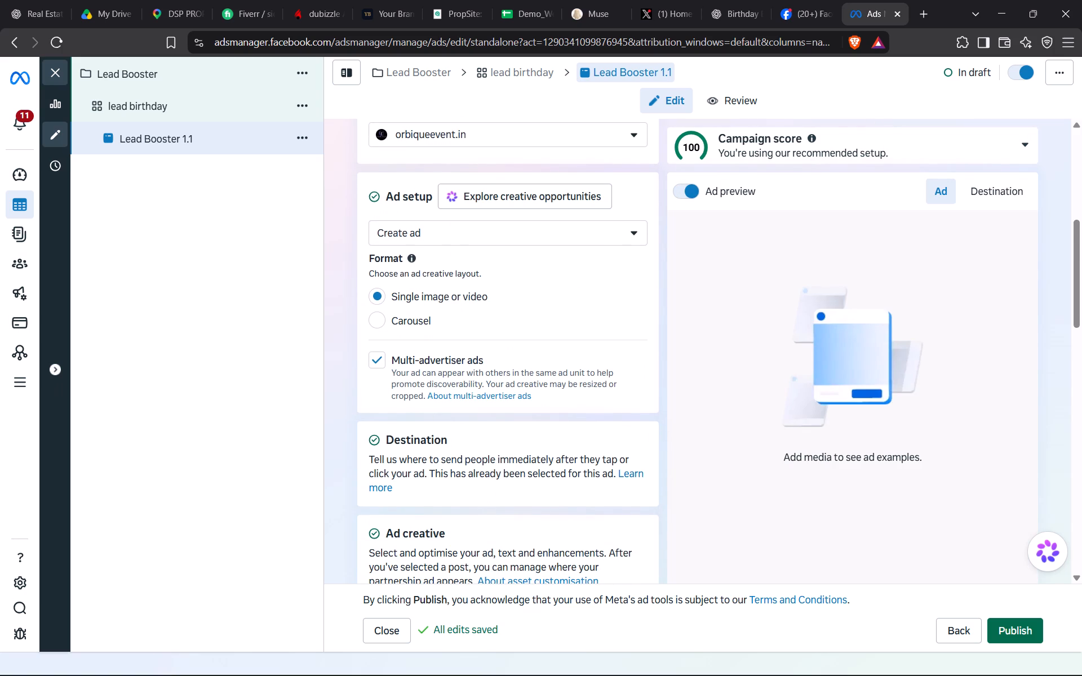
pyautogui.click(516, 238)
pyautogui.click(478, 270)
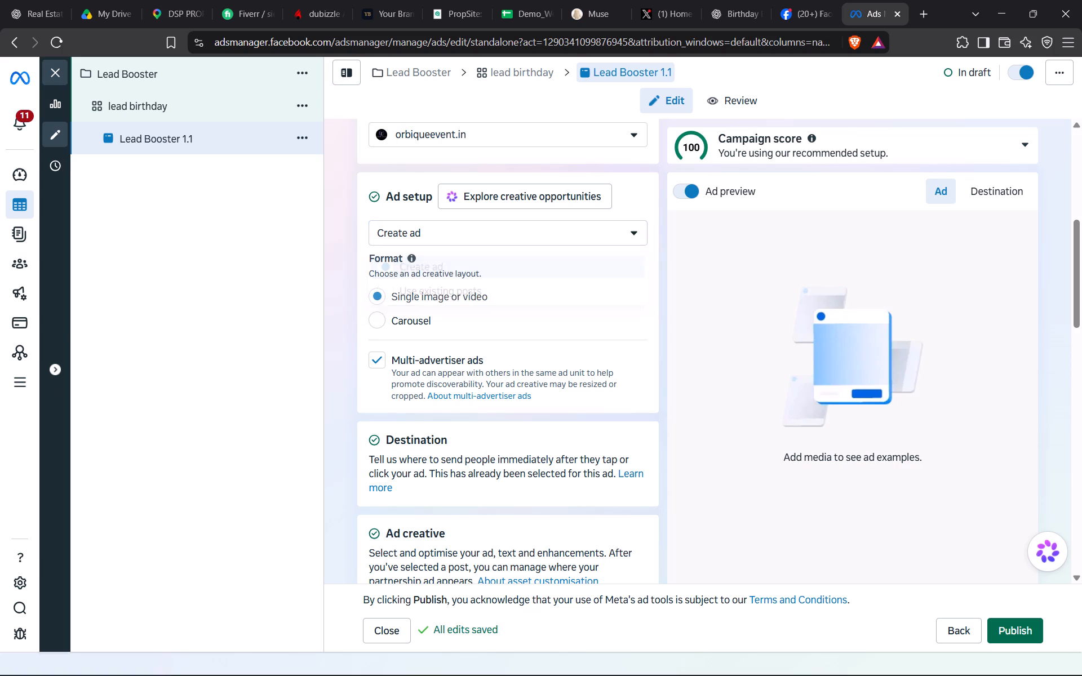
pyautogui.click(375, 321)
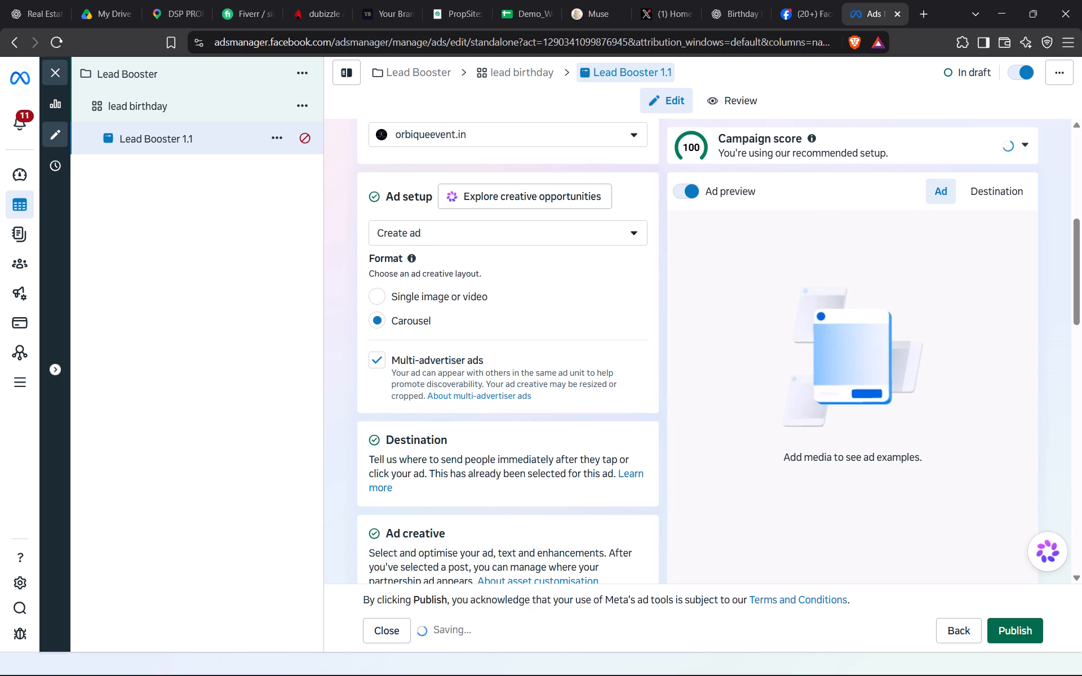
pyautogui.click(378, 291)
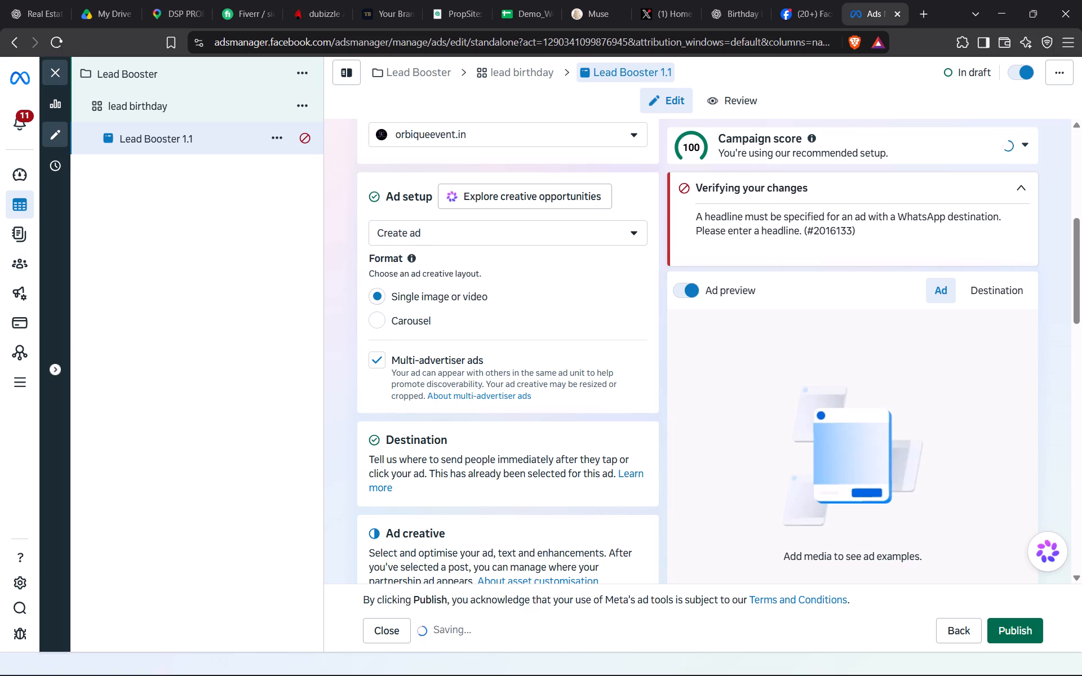
# Set up an image ad creative using the uploaded file WhatsApp Image 2026-11-05 at 5.08.46 PM.jpeg from Downloads, and continue to the text stage.
pyautogui.scroll(-1, 439, 385)
pyautogui.click(437, 506)
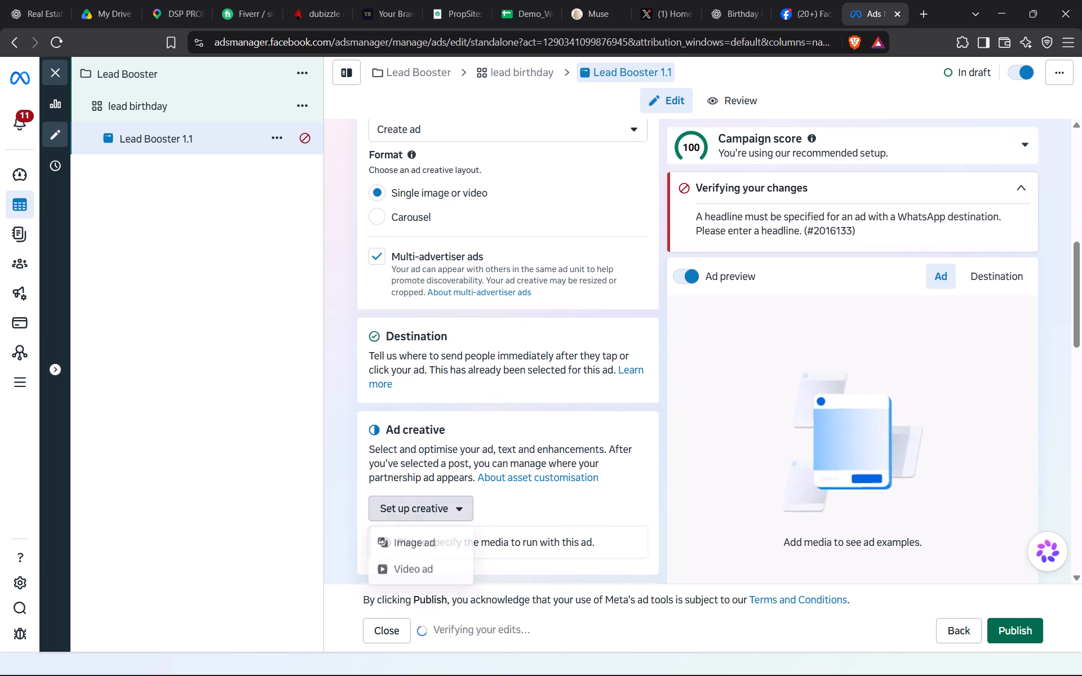
pyautogui.click(427, 537)
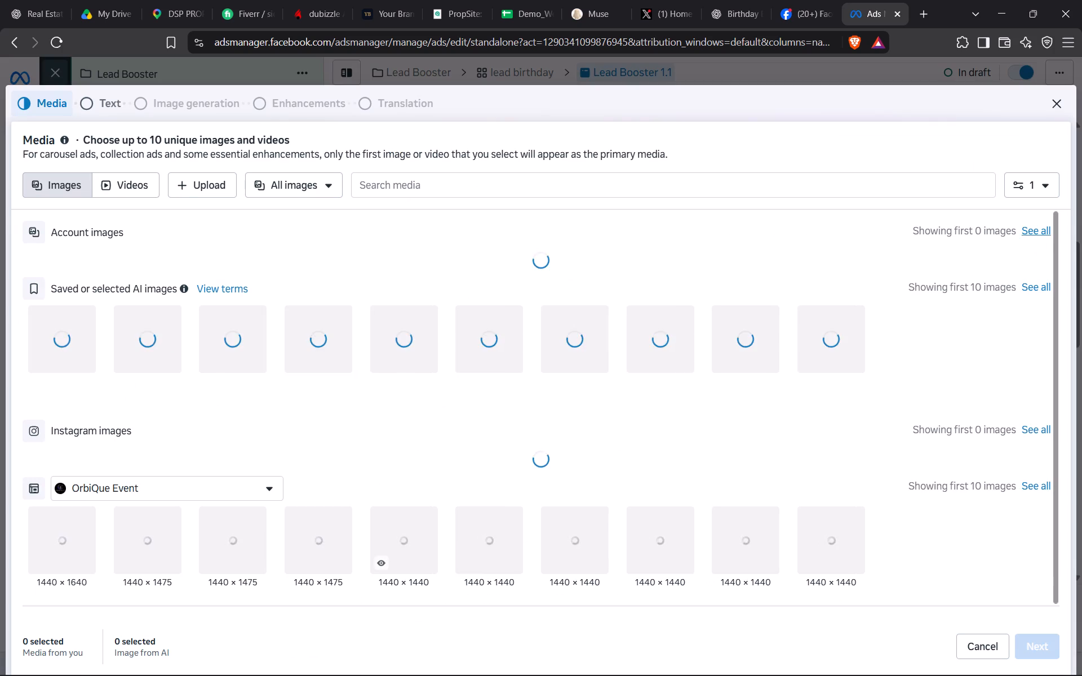
pyautogui.moveTo(1034, 238); pyautogui.dragTo(1037, 233)
pyautogui.click(1037, 233)
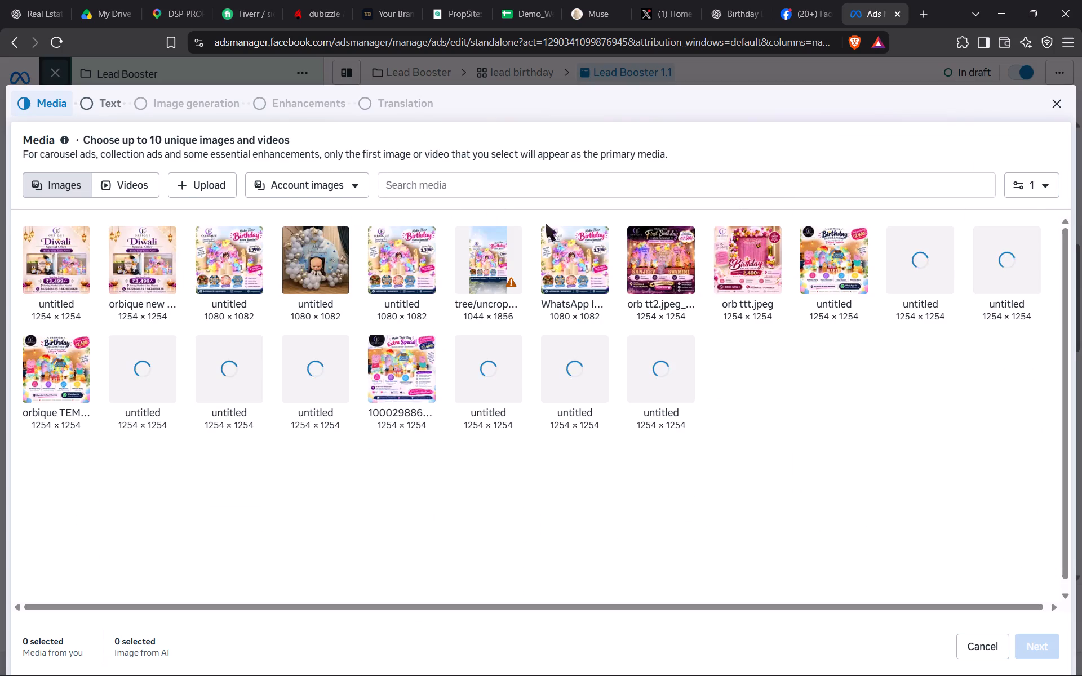
pyautogui.click(198, 186)
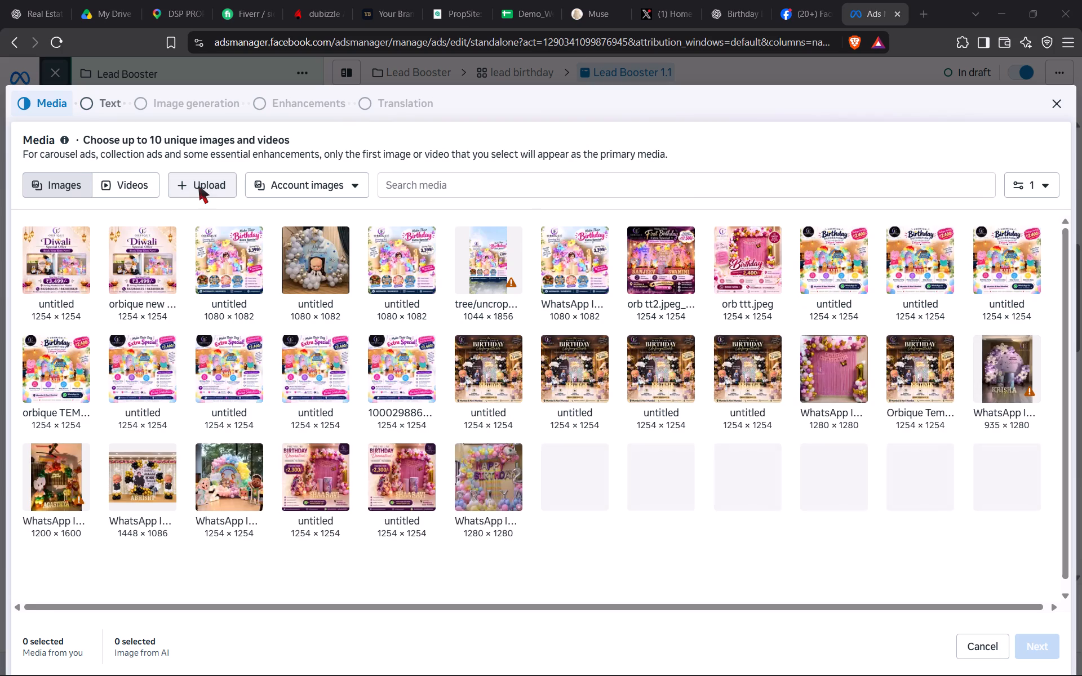
pyautogui.click(242, 283)
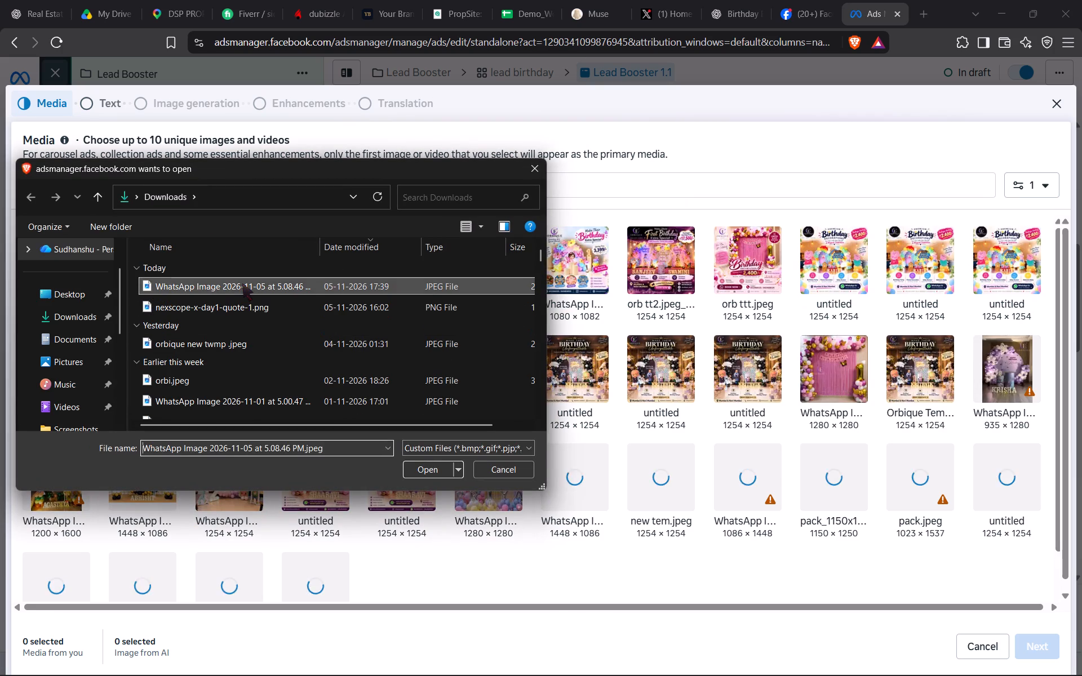
pyautogui.press('Return')
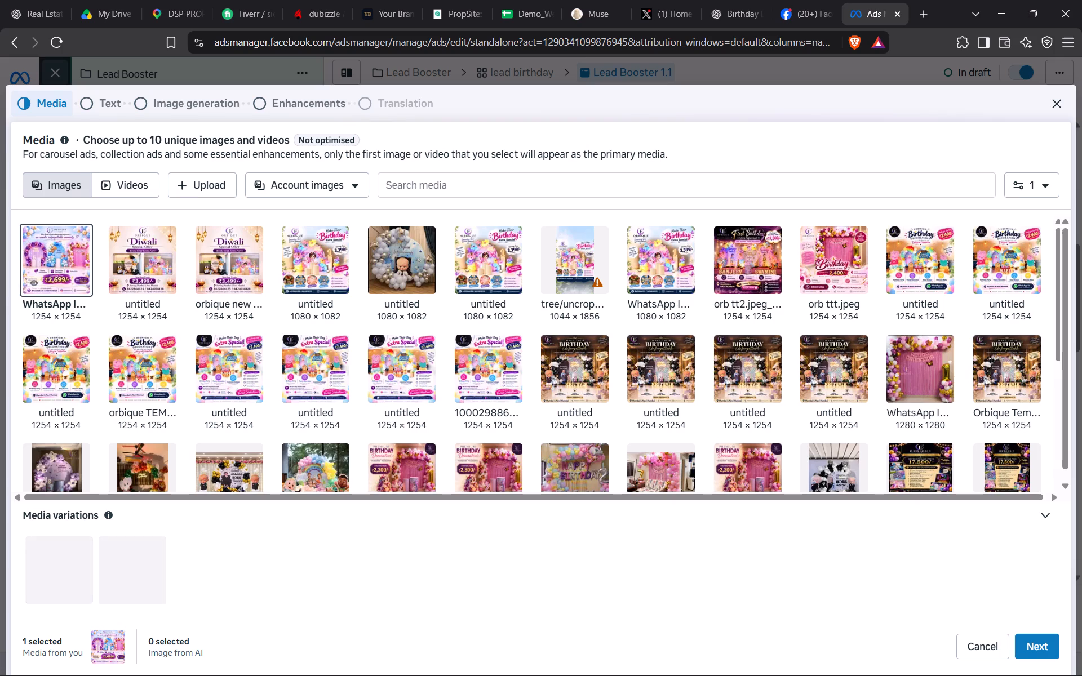
pyautogui.click(1036, 643)
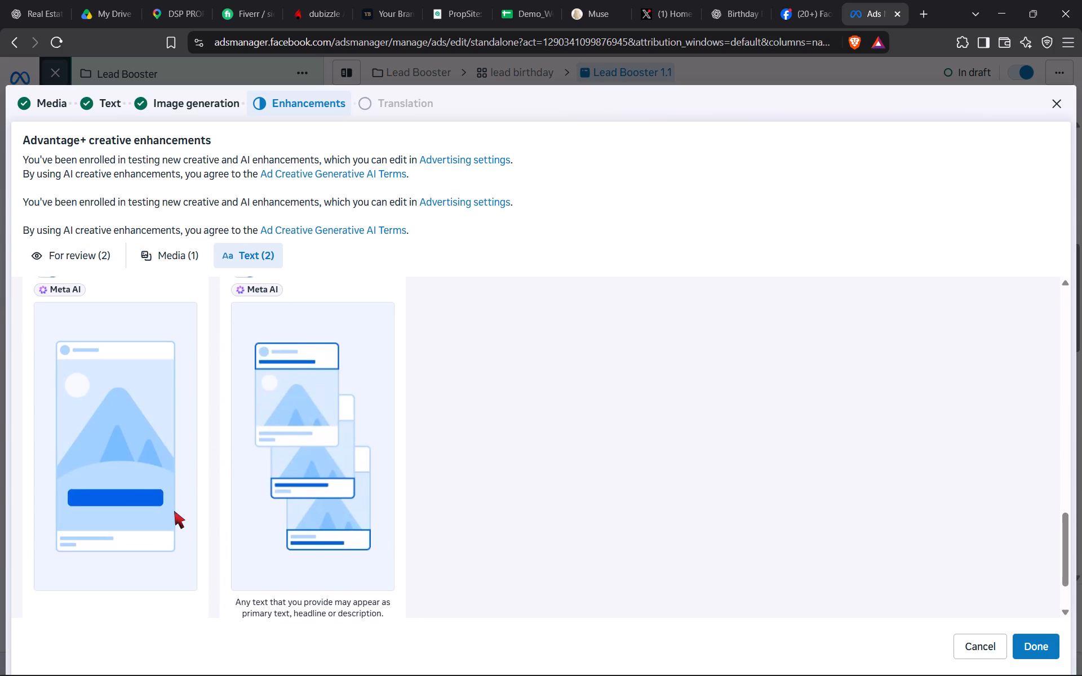
# Finish the creative setup, keeping the Add overlays and Text improvements enhancements turned on.
pyautogui.scroll(1, 174, 511)
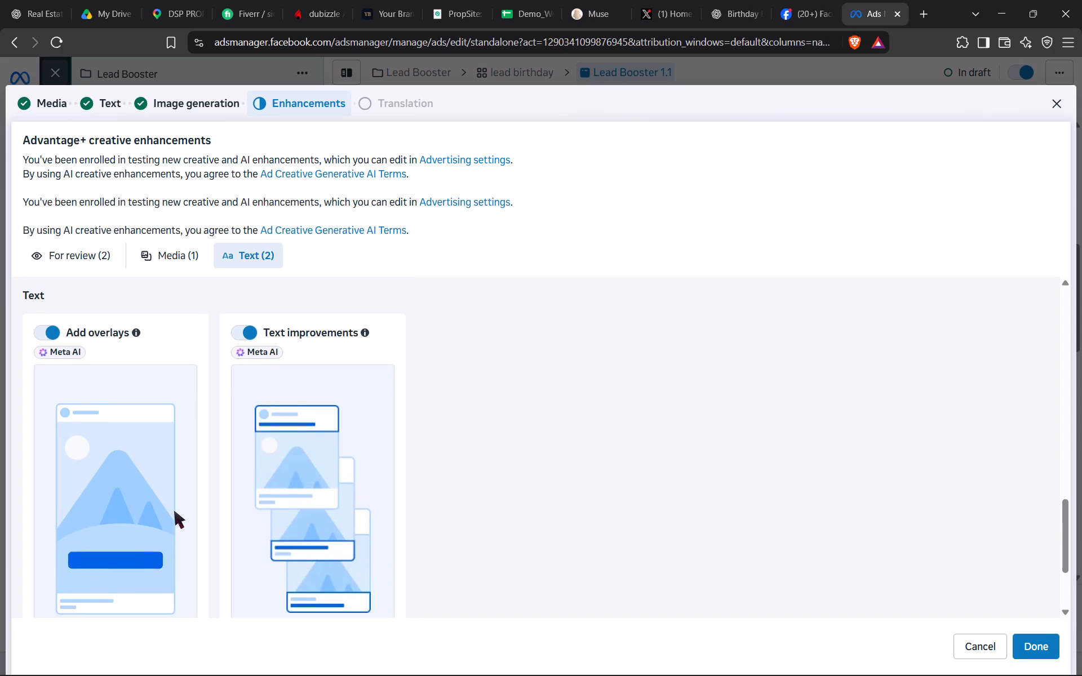
pyautogui.scroll(-1, 174, 510)
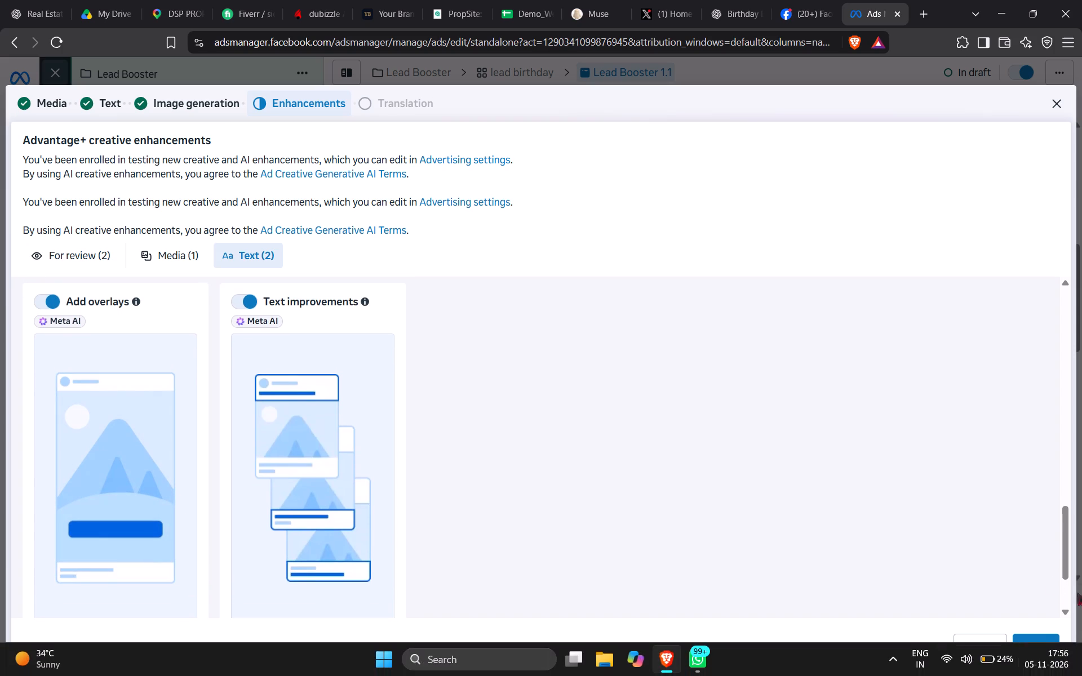
pyautogui.click(1037, 644)
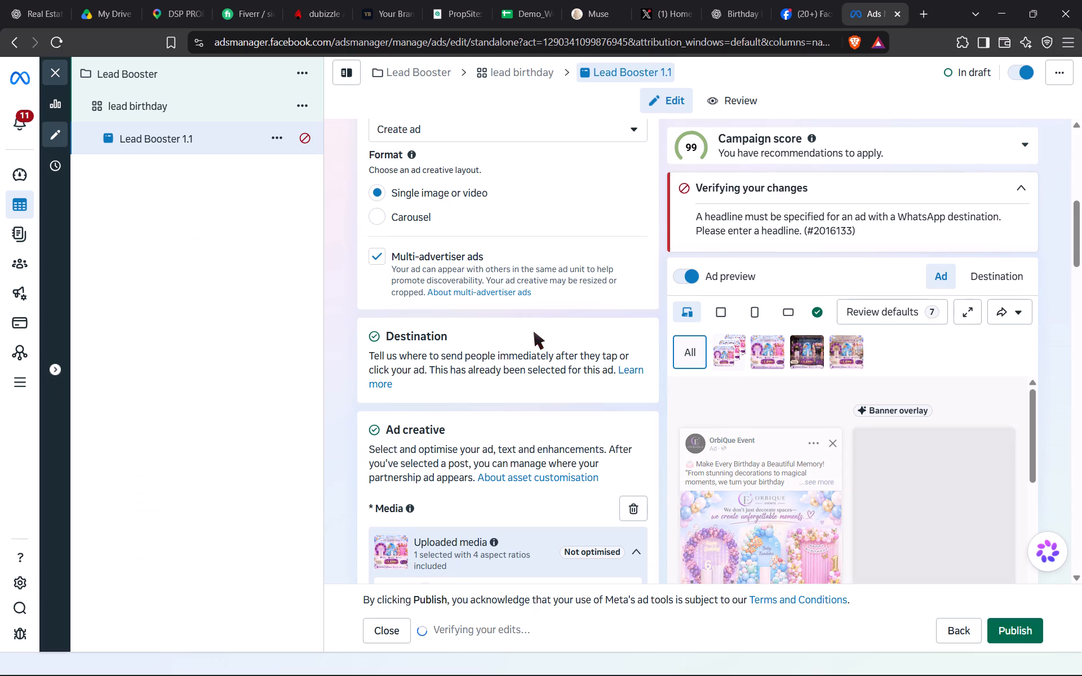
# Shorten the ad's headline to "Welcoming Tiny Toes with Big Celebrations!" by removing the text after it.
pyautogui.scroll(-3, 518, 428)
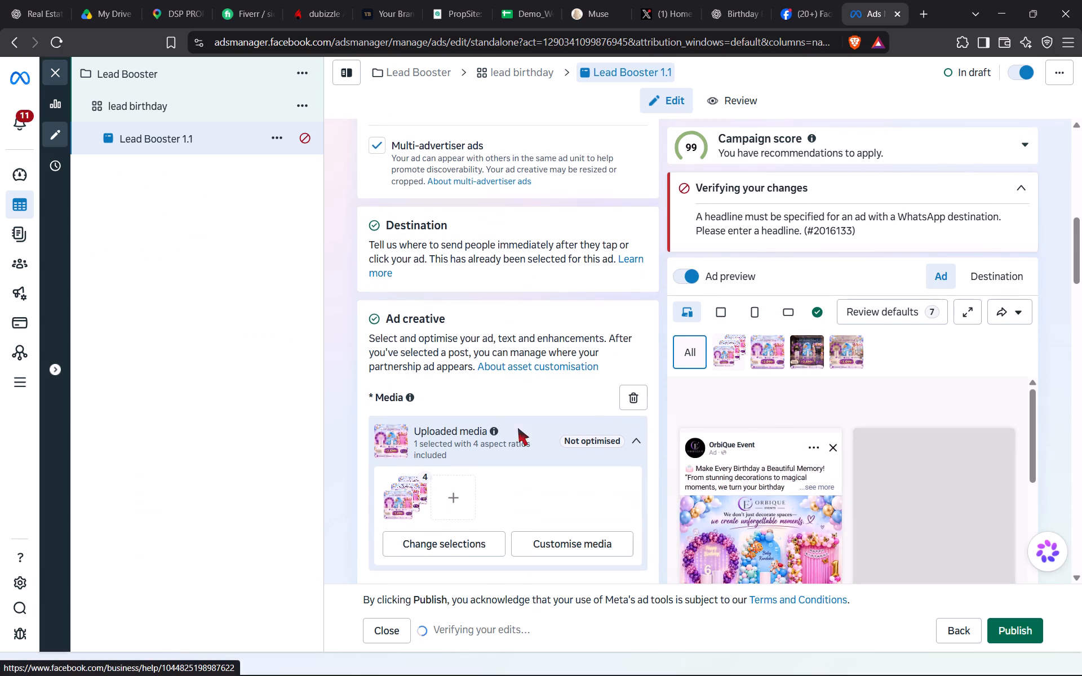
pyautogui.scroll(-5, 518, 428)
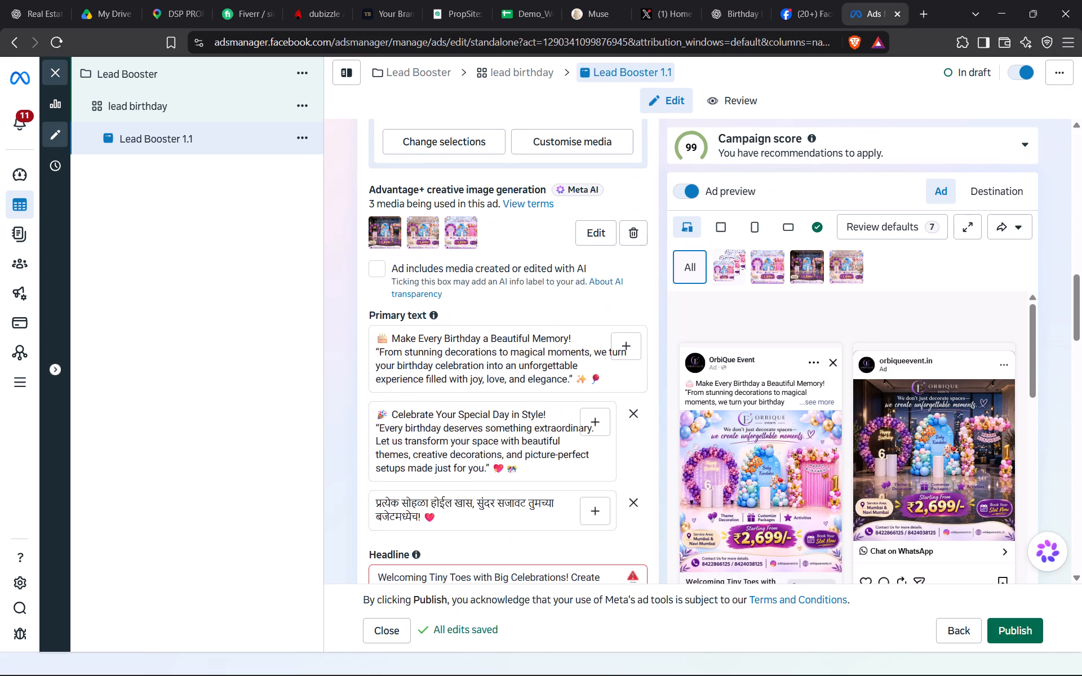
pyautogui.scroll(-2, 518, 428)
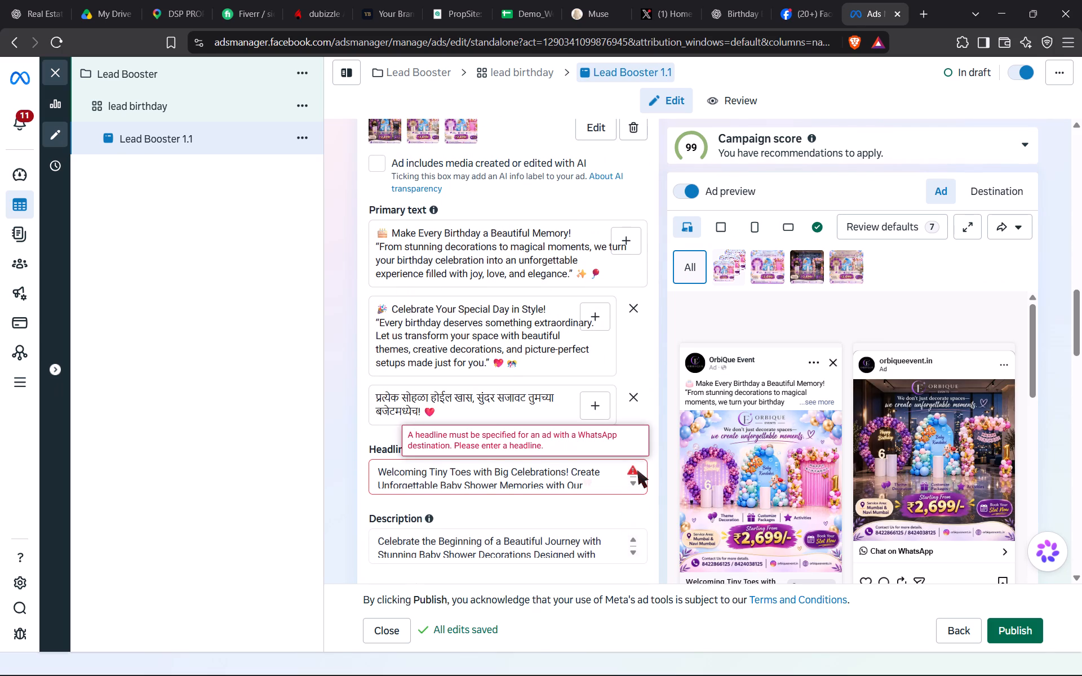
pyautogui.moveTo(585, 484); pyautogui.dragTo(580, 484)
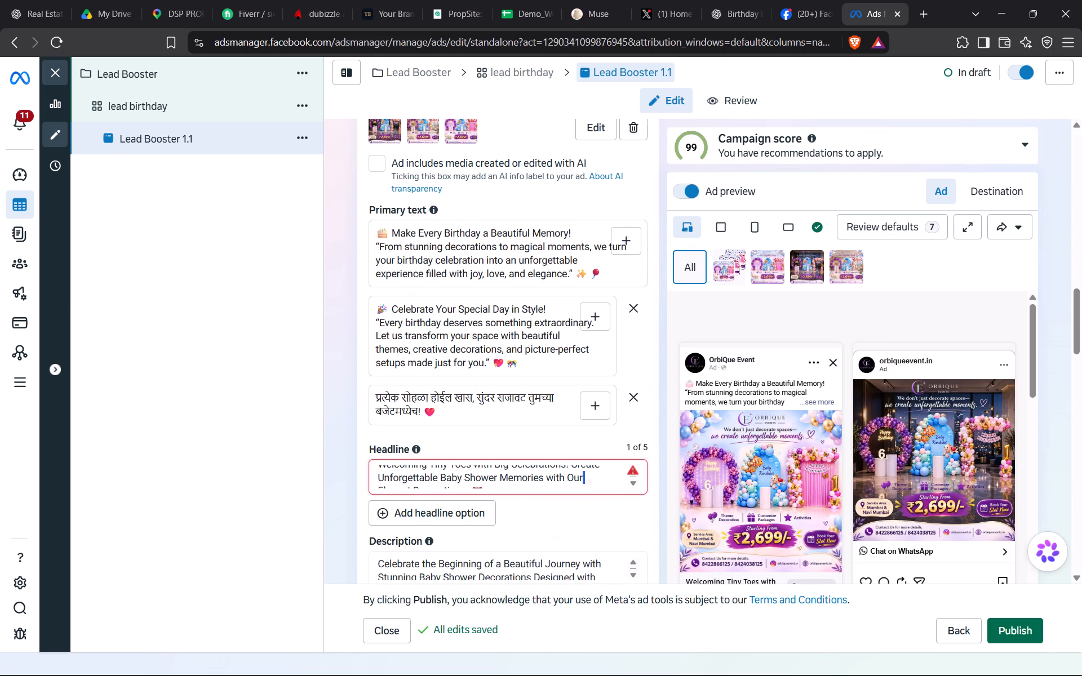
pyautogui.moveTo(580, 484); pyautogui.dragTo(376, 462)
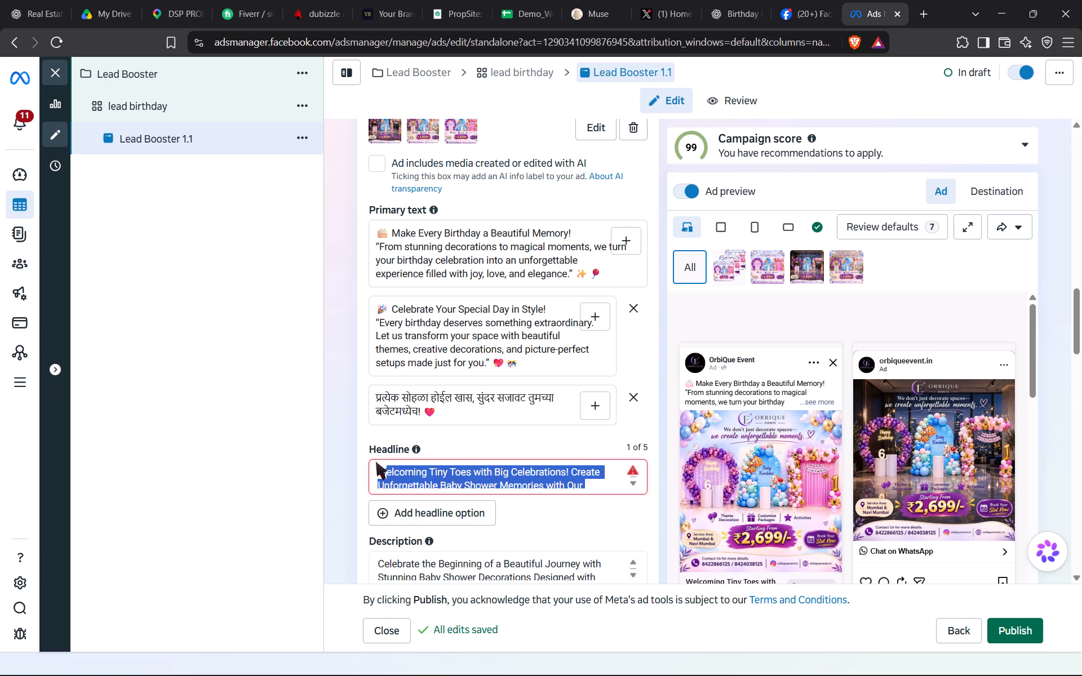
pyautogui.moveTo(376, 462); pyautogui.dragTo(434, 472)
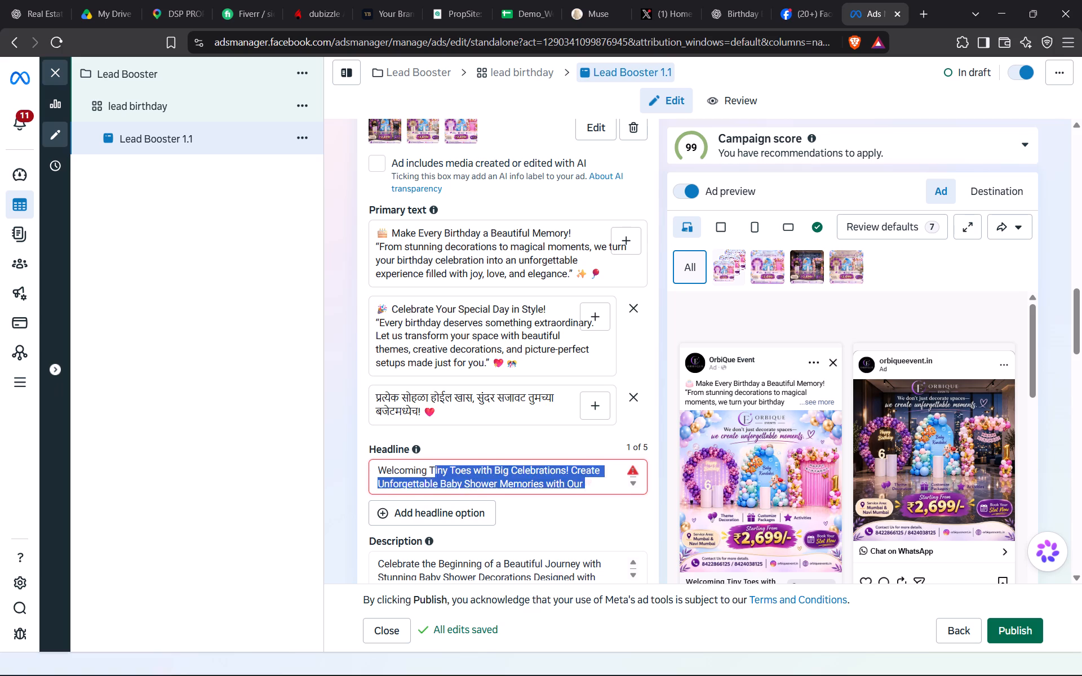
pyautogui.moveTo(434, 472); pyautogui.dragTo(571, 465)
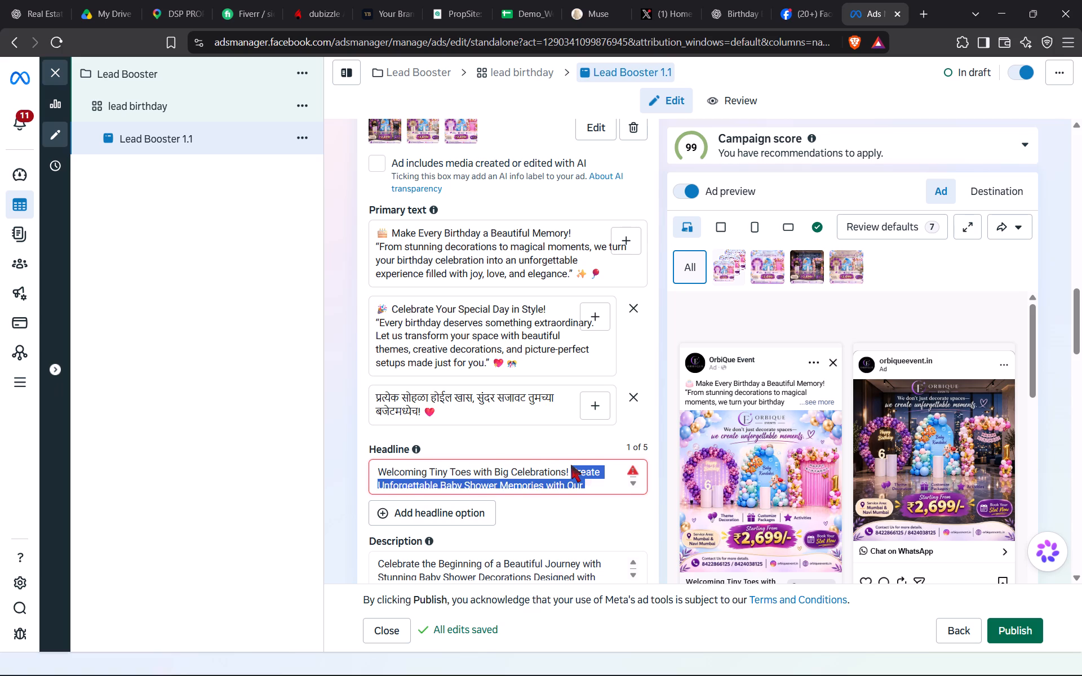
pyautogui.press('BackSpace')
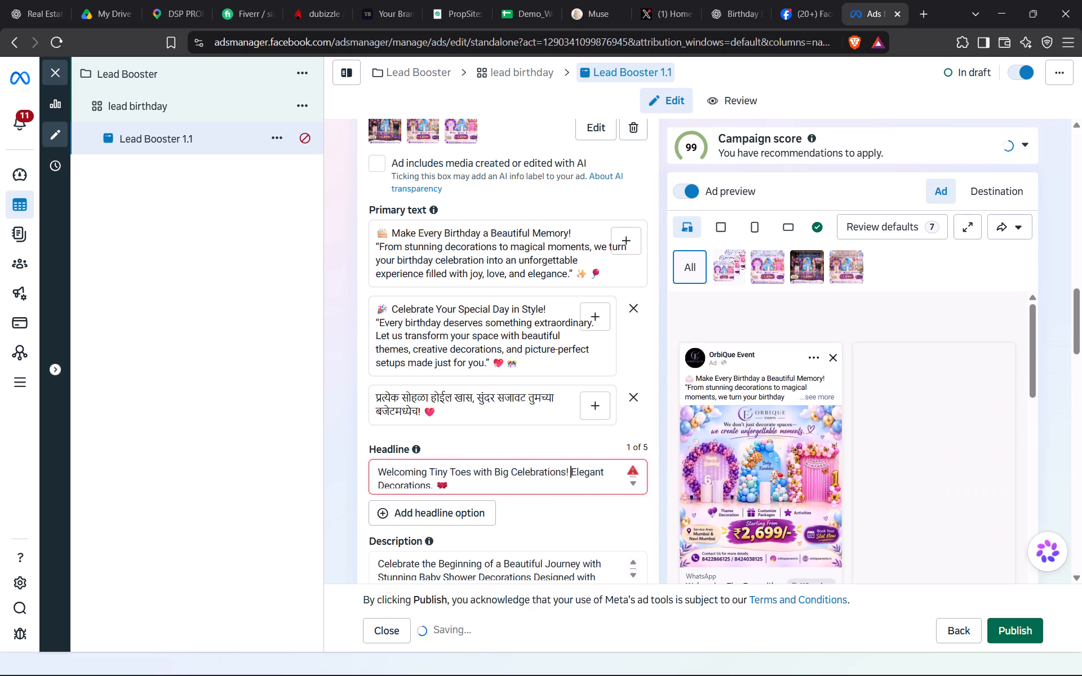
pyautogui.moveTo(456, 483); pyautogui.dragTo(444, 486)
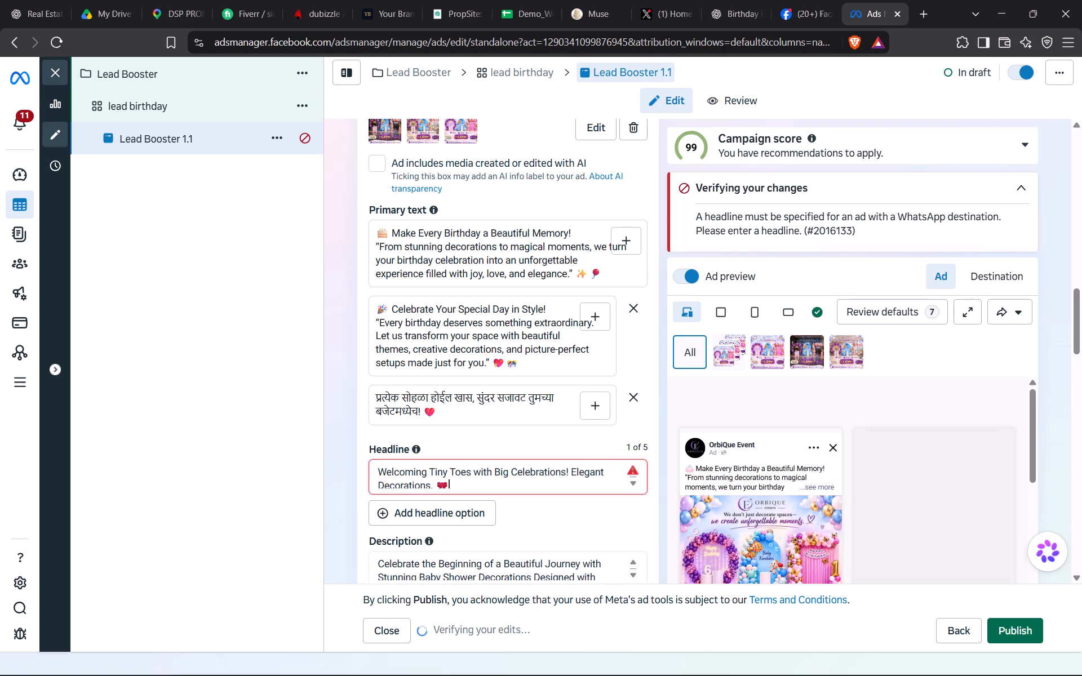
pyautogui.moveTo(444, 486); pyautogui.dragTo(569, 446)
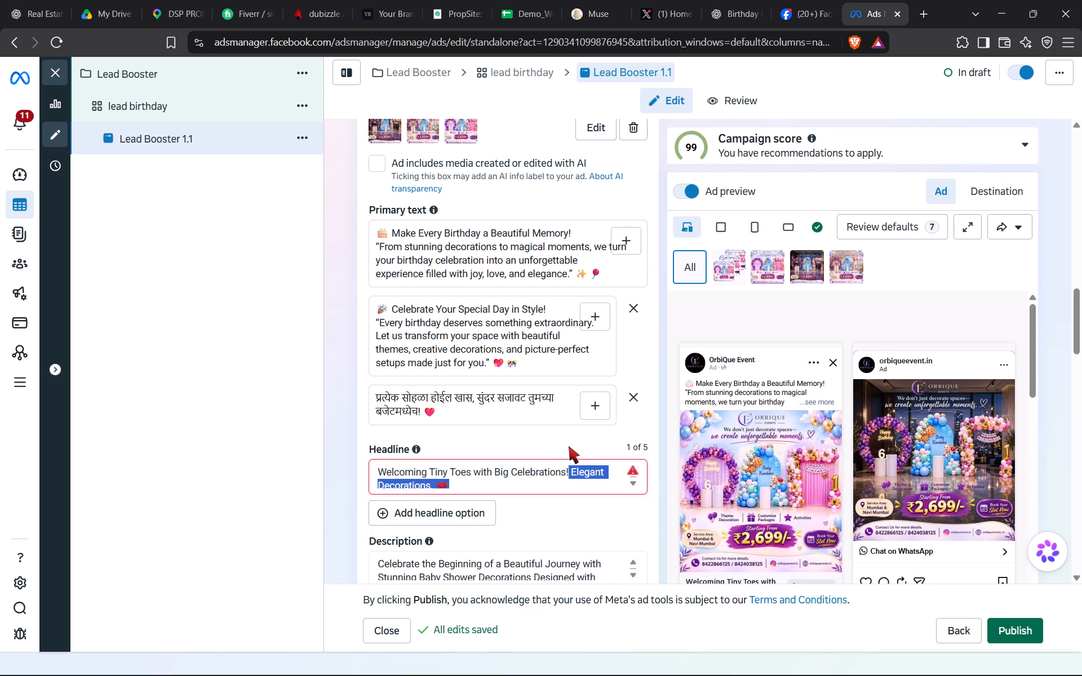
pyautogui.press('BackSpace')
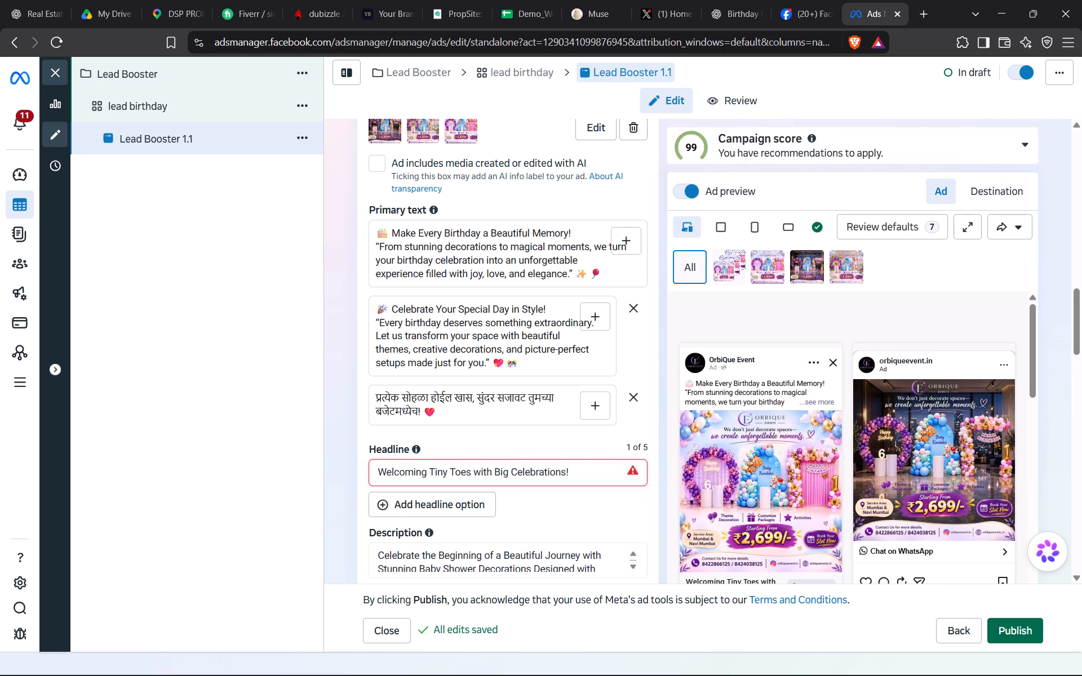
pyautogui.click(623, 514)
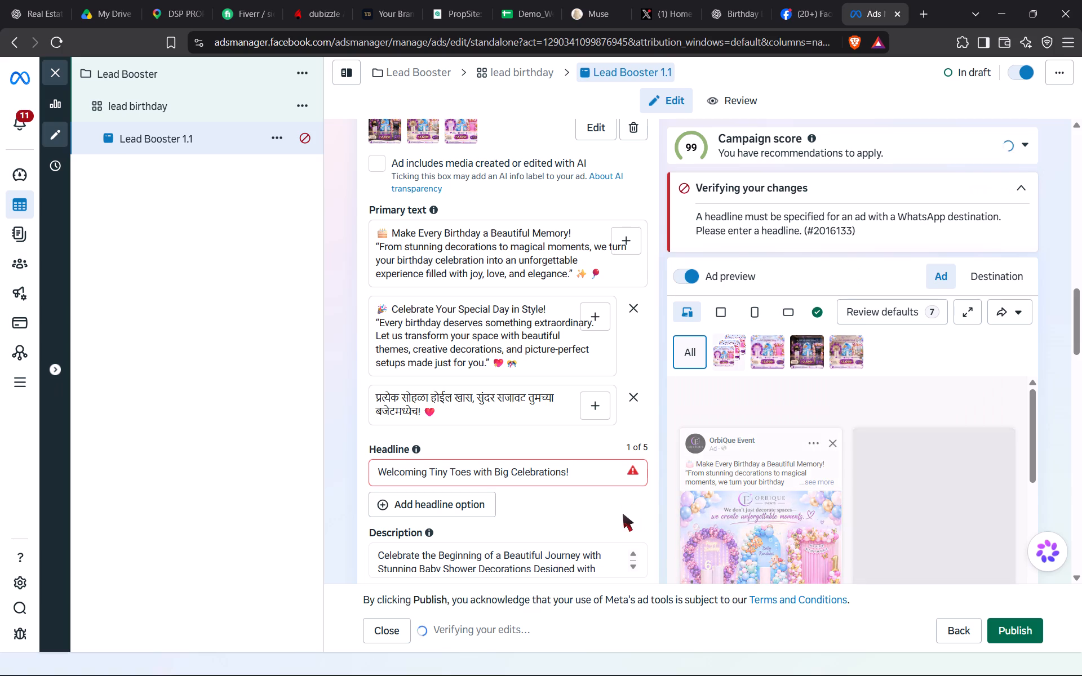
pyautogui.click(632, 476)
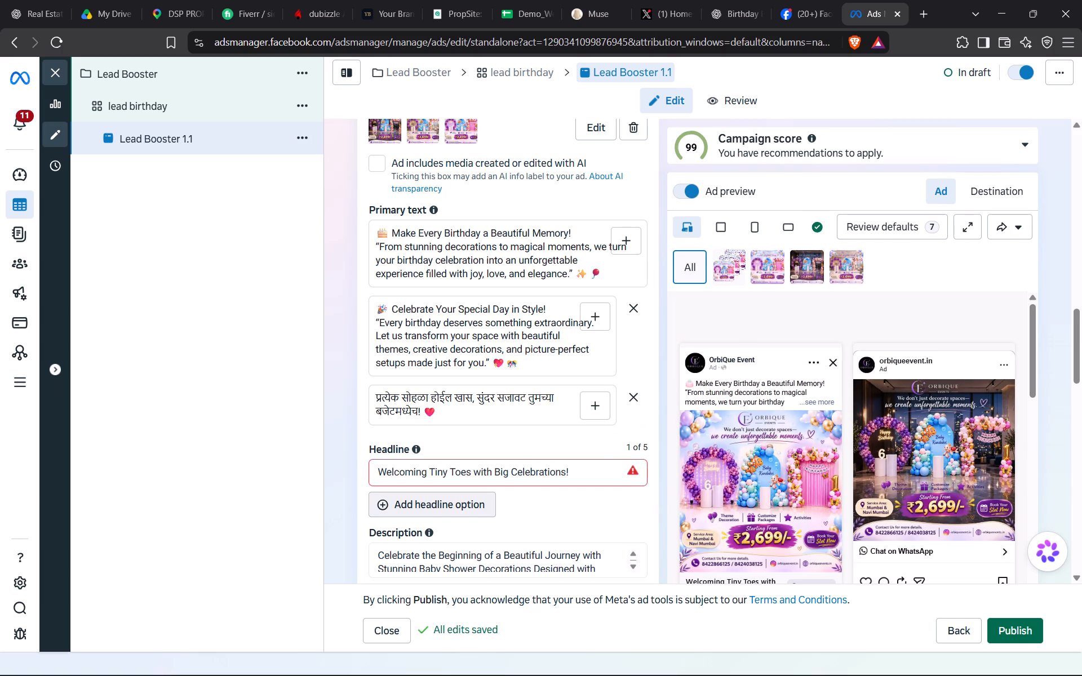
# Add a second headline option to the ad.
pyautogui.click(434, 509)
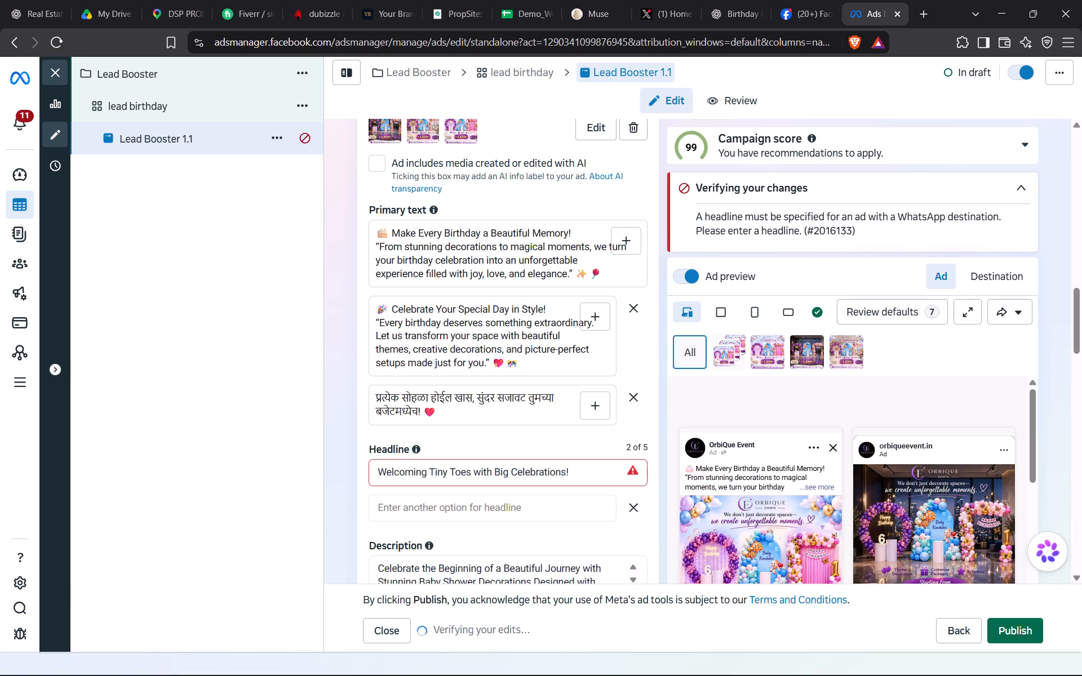
# Replace the first headline's text with a new one starting "Birthday and".
pyautogui.moveTo(576, 474); pyautogui.dragTo(149, 516)
pyautogui.press('BackSpace')
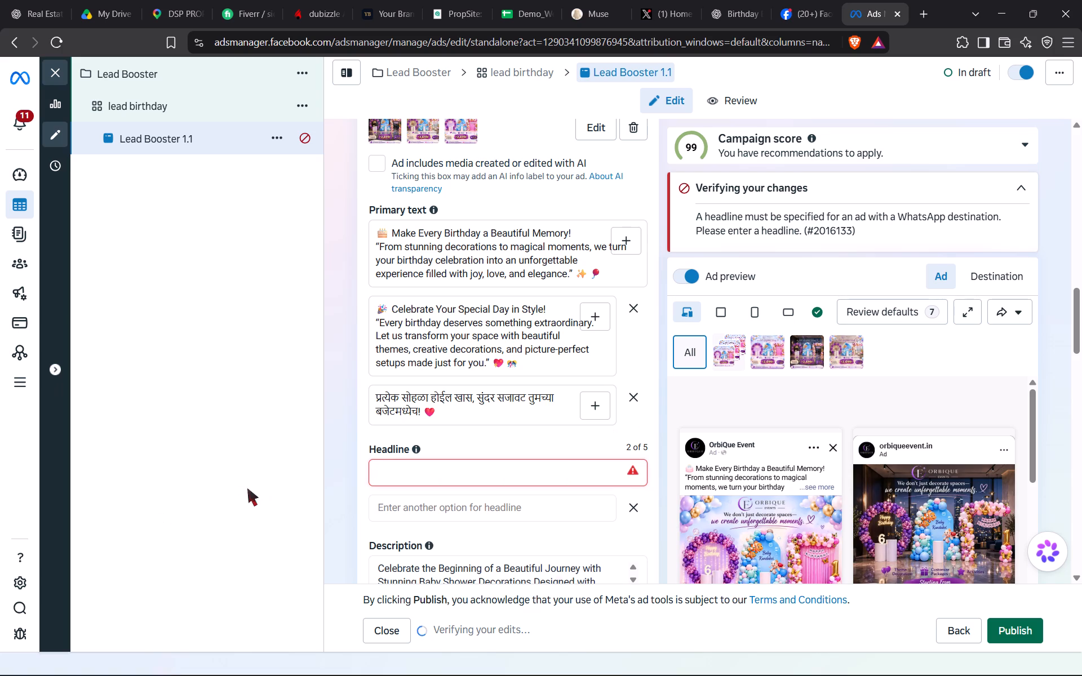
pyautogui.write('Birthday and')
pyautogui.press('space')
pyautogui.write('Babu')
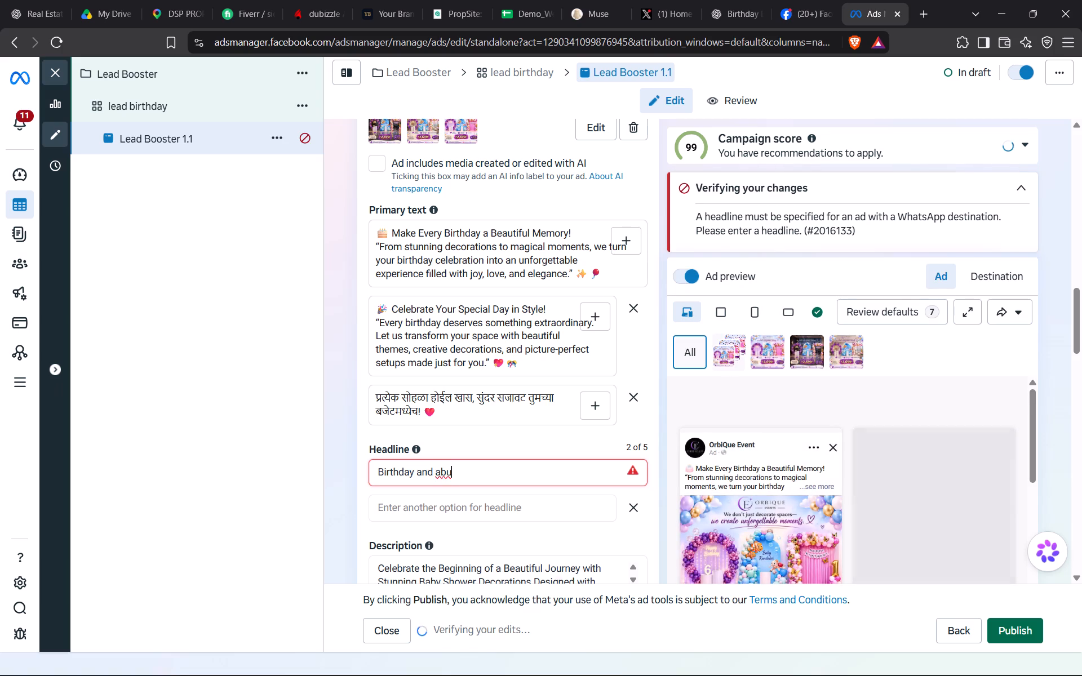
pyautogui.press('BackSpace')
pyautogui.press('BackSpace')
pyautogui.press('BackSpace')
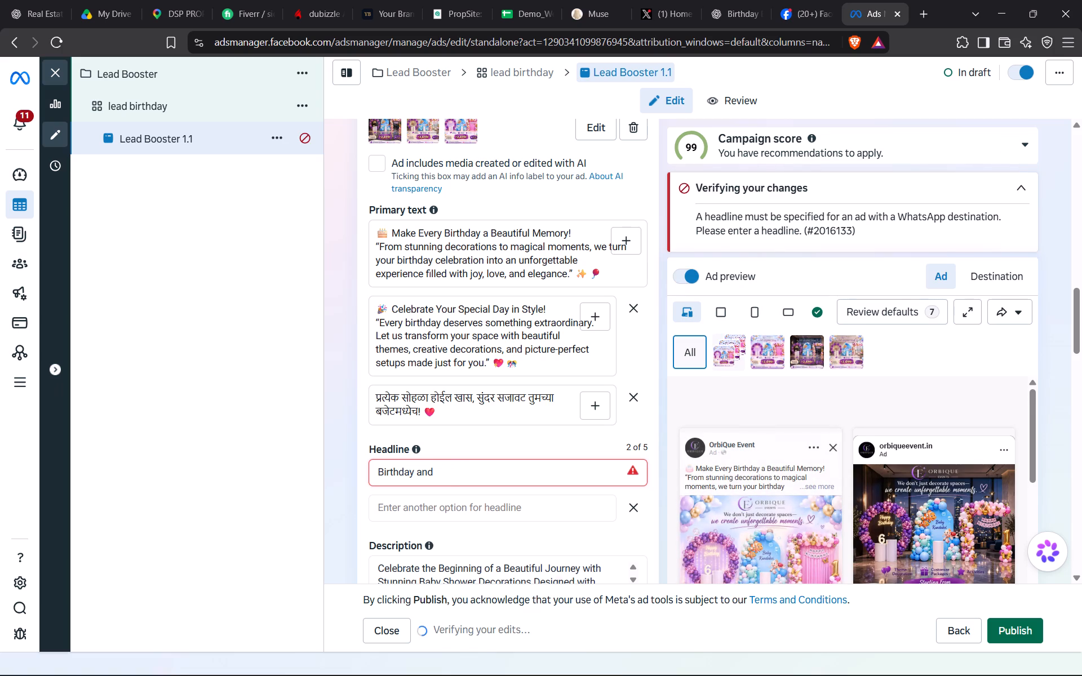
# Reword the ad's first headline option as "Birthday,Babyshower Decoration".
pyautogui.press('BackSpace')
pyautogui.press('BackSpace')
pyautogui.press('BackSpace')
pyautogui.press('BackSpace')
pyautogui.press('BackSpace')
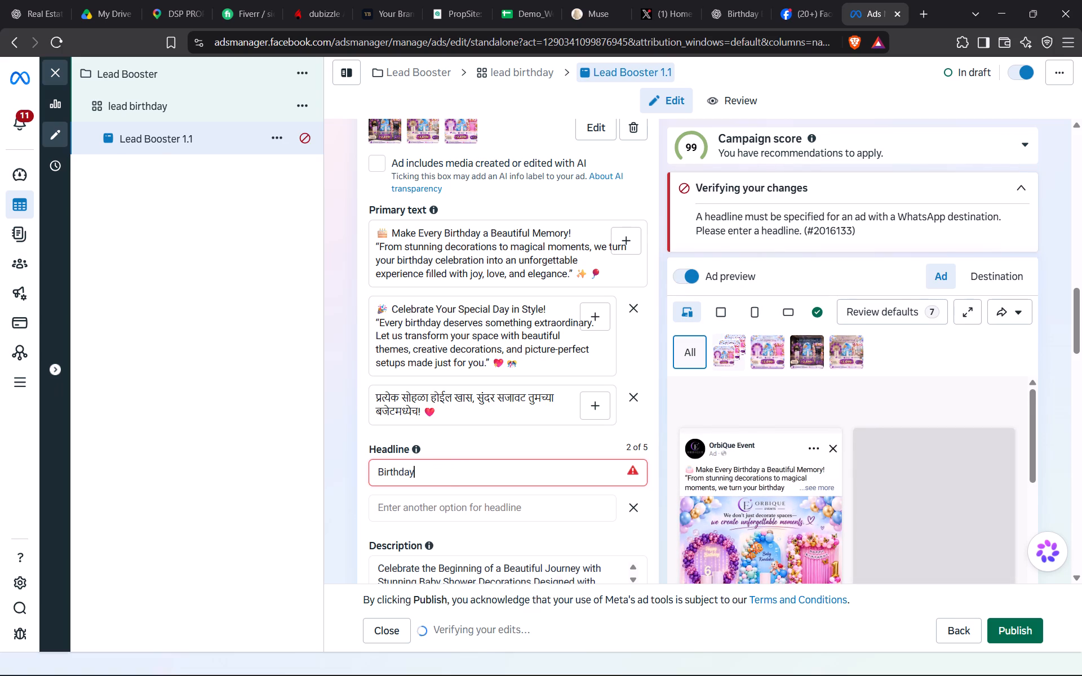
pyautogui.write(',Baby')
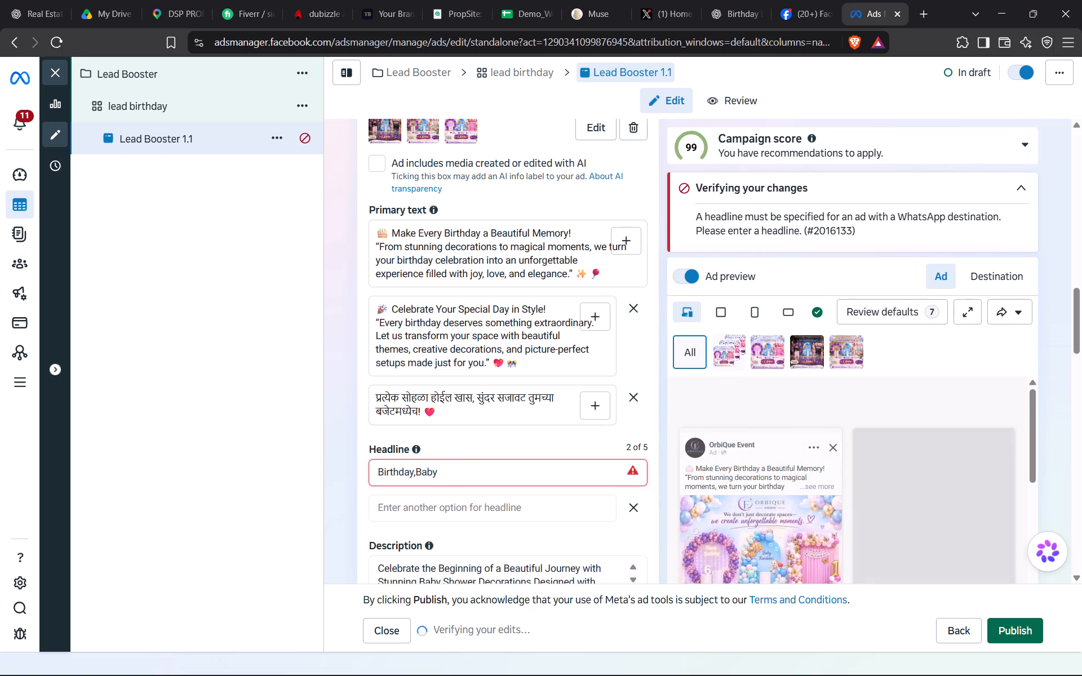
pyautogui.write('Shower')
pyautogui.press('space')
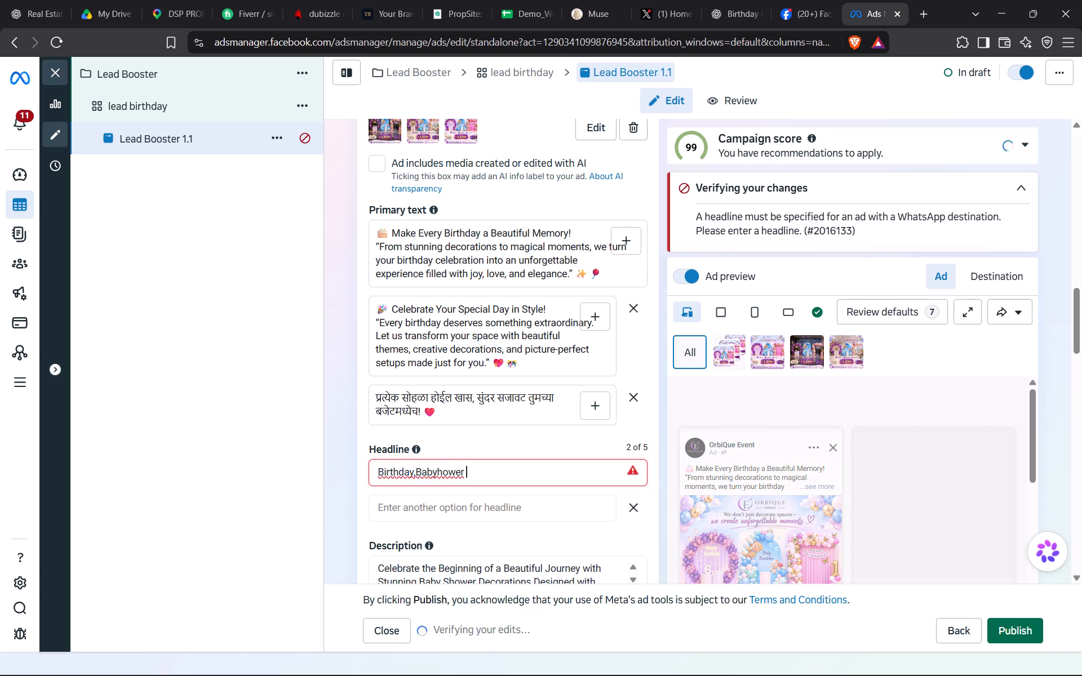
pyautogui.press('BackSpace')
pyautogui.press('BackSpace')
pyautogui.press('BackSpace')
pyautogui.press('BackSpace')
pyautogui.press('BackSpace')
pyautogui.press('BackSpace')
pyautogui.press('BackSpace')
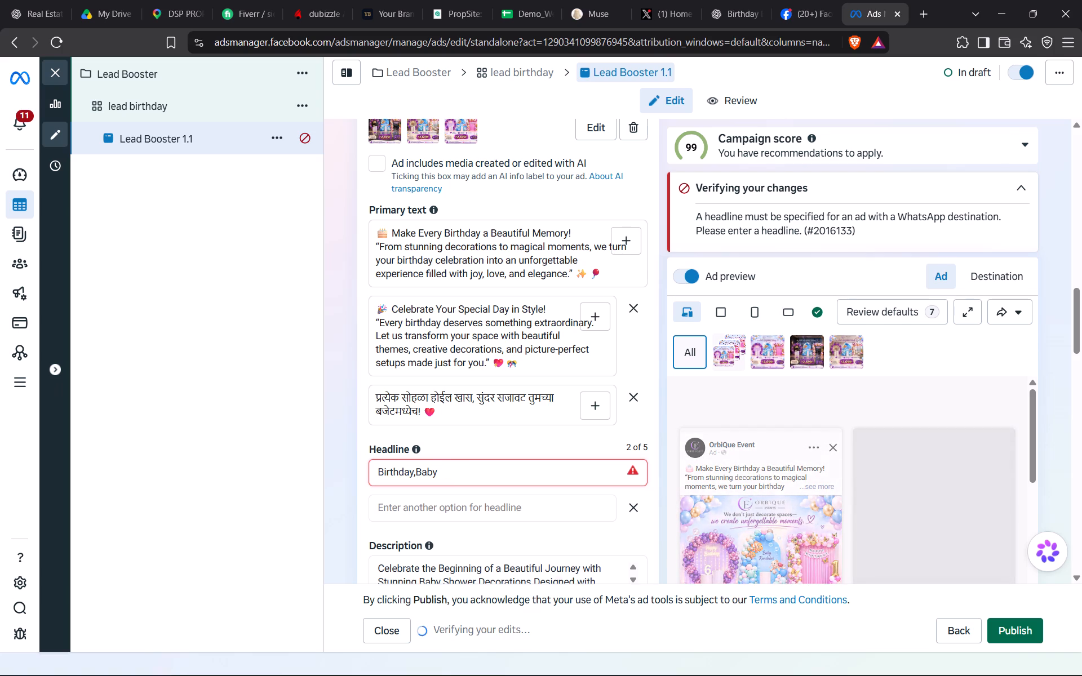
pyautogui.write('shower')
pyautogui.press('space')
pyautogui.write('Decoration')
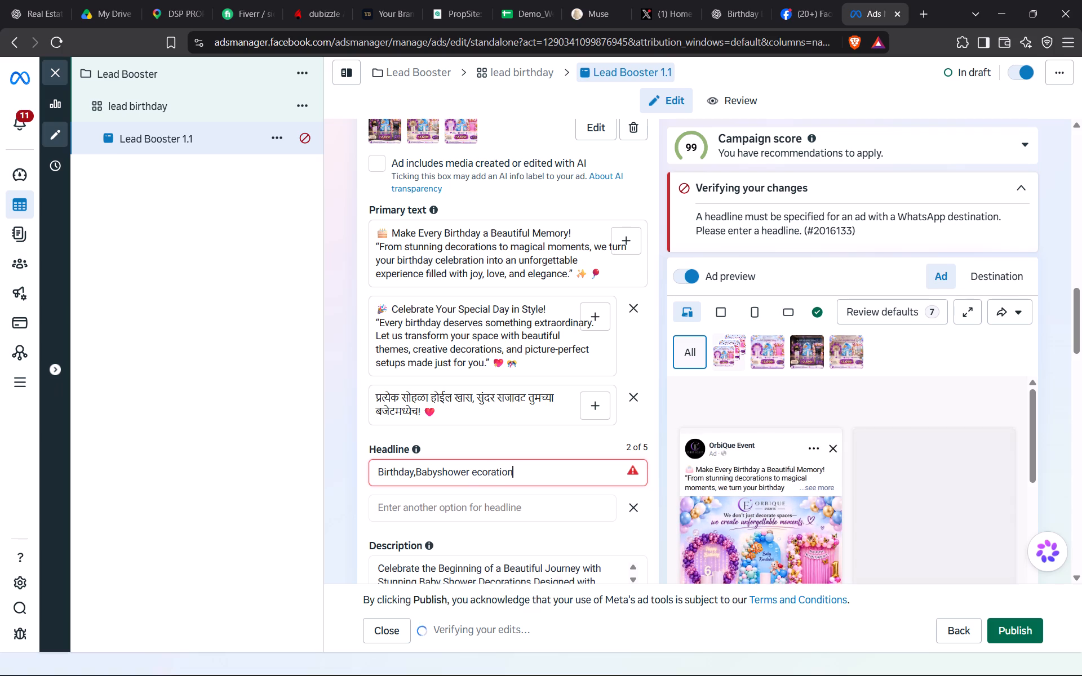
pyautogui.press('Left')
pyautogui.press('Left')
pyautogui.press('Left')
pyautogui.press('Left')
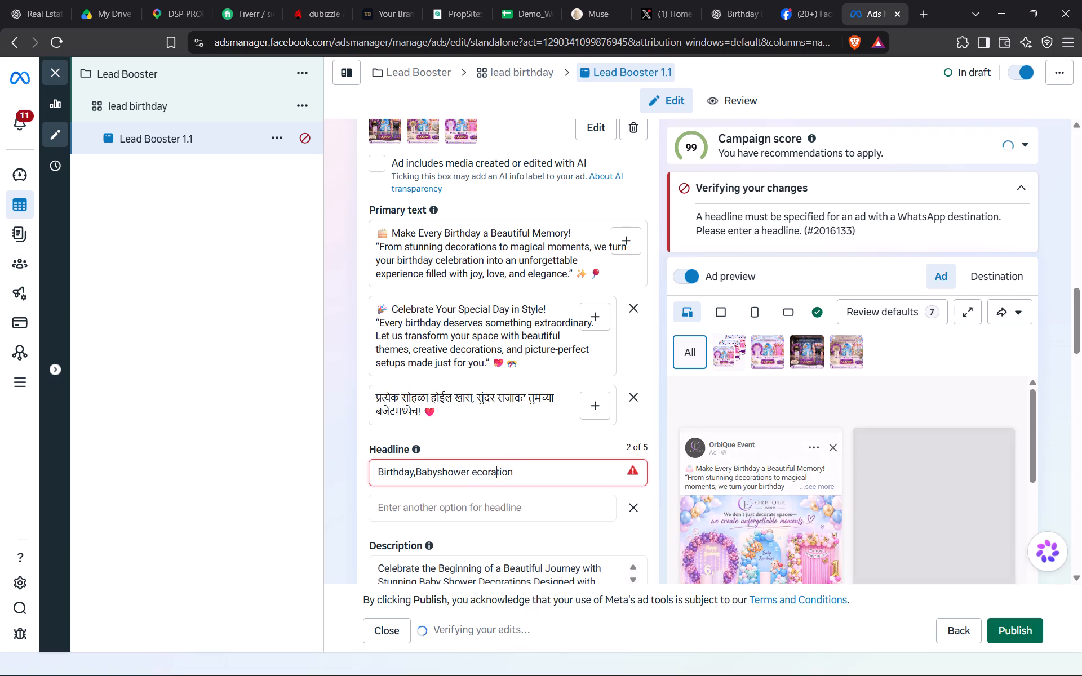
# Fix the last word of the ad's first headline so that it reads "Birthday,Babyshower Decoration".
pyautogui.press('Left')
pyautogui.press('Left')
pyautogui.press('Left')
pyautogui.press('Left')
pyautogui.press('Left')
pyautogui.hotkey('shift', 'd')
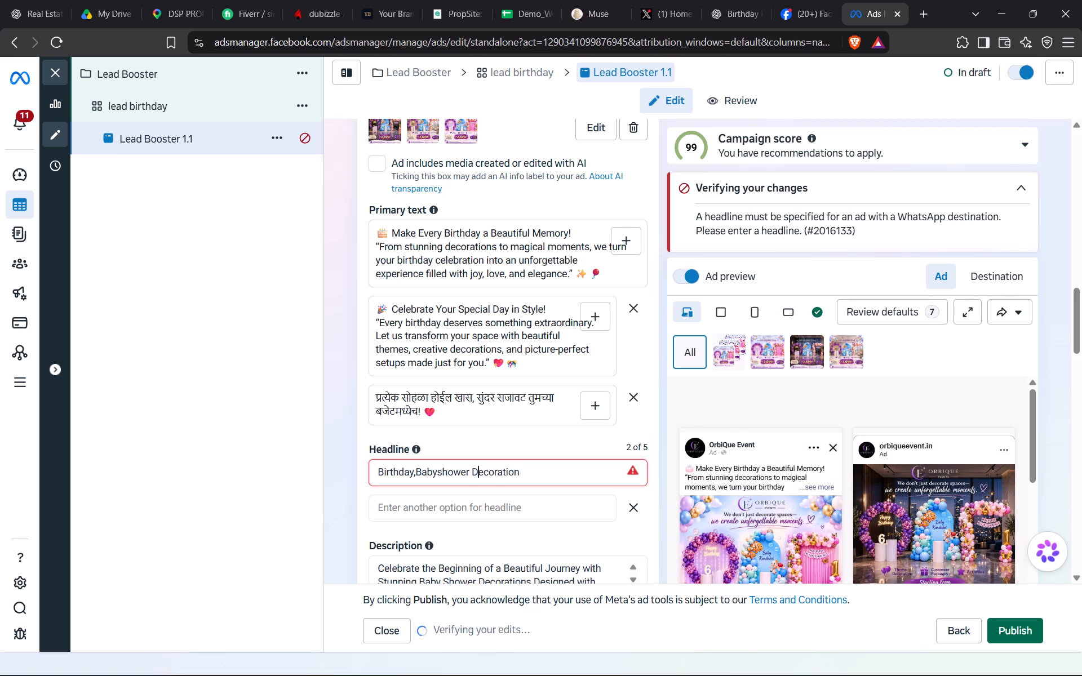
# Remove the empty second headline option from the ad.
pyautogui.click(629, 507)
pyautogui.scroll(-2, 555, 496)
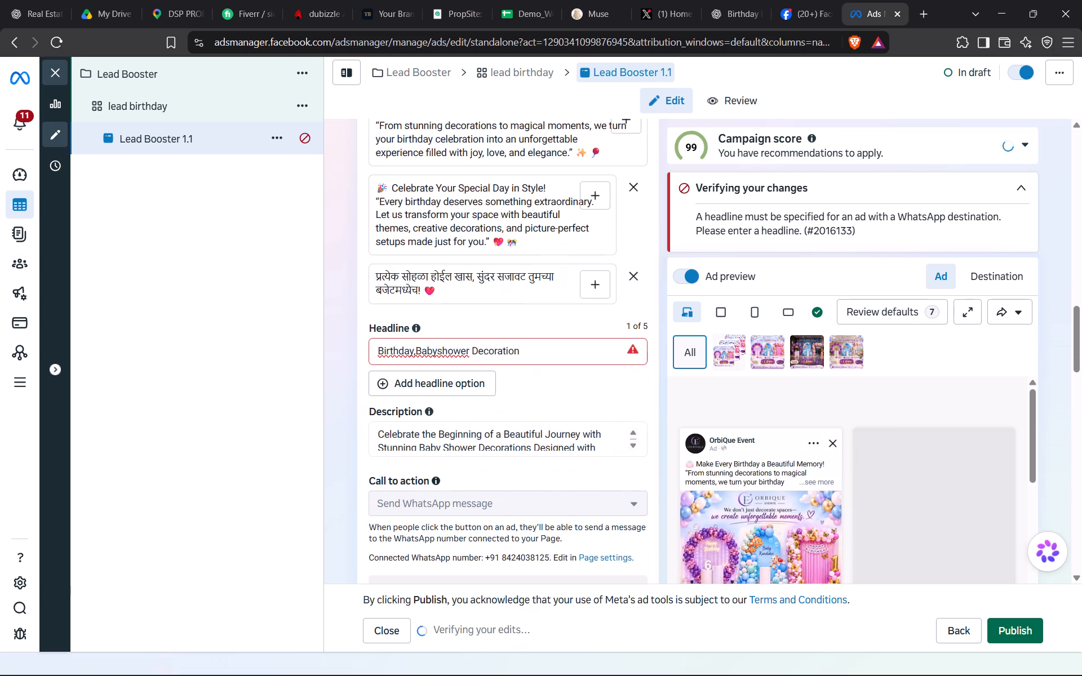
pyautogui.click(573, 390)
pyautogui.scroll(-1, 542, 469)
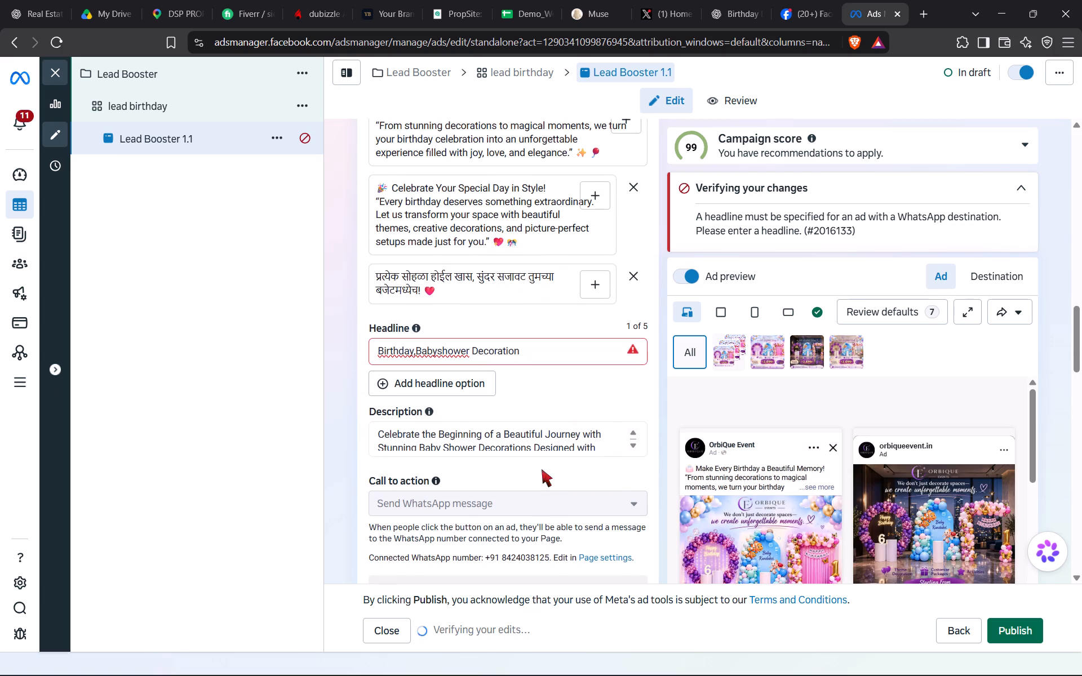
pyautogui.scroll(-3, 542, 469)
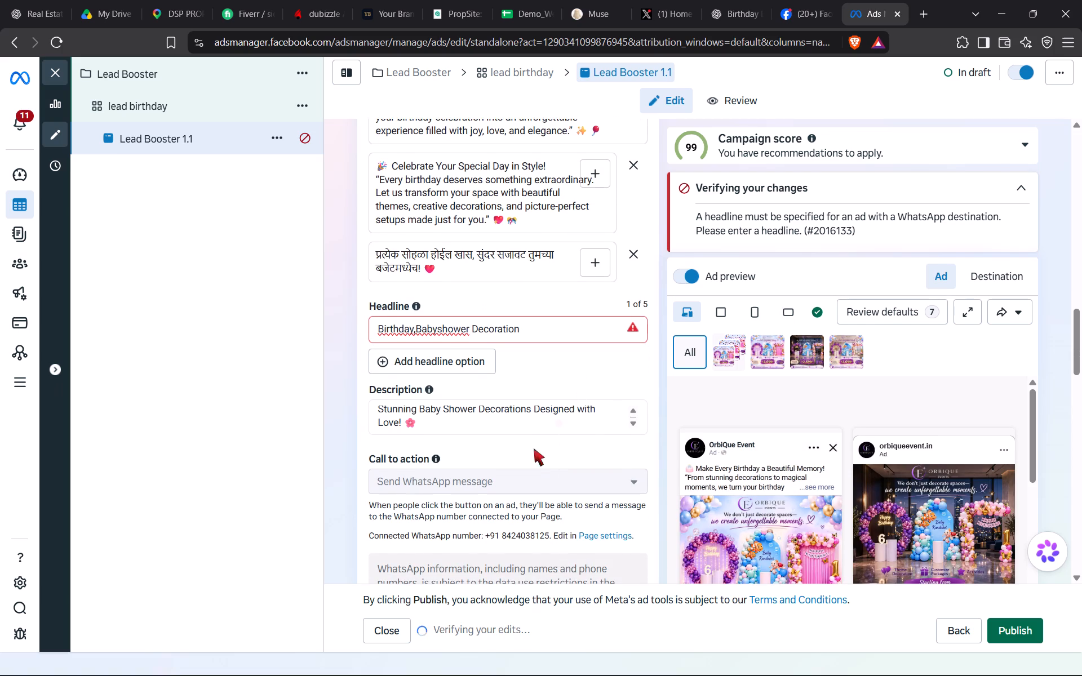
pyautogui.scroll(-1, 534, 448)
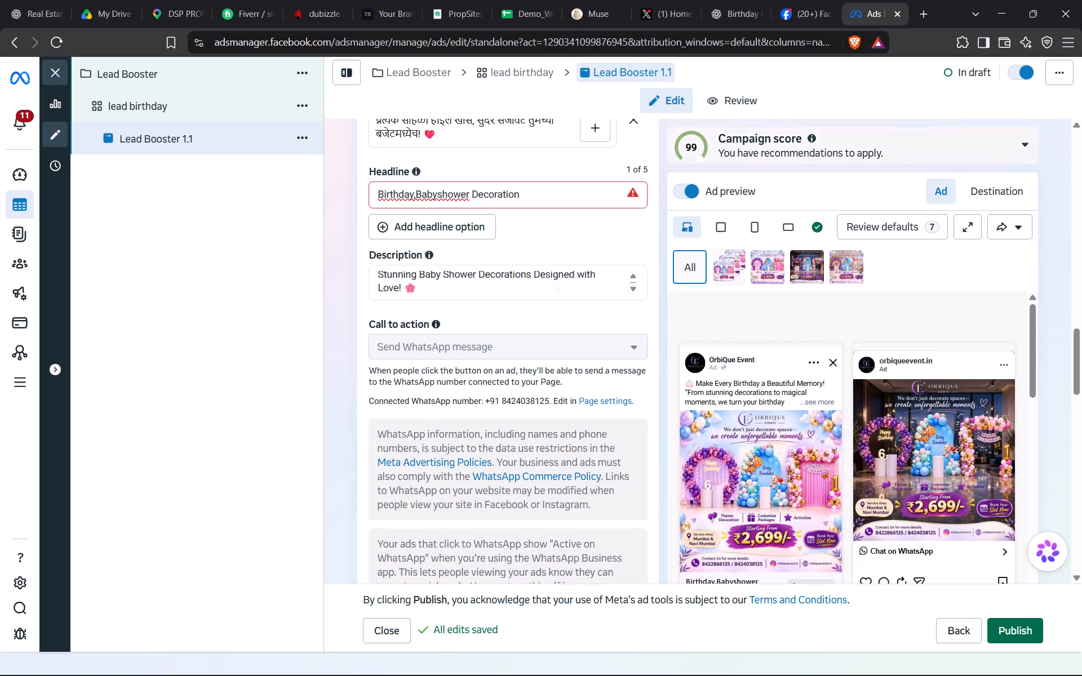
# Expand the campaign score recommendations and try to view the suggested AI-generated images in the ad.
pyautogui.click(806, 146)
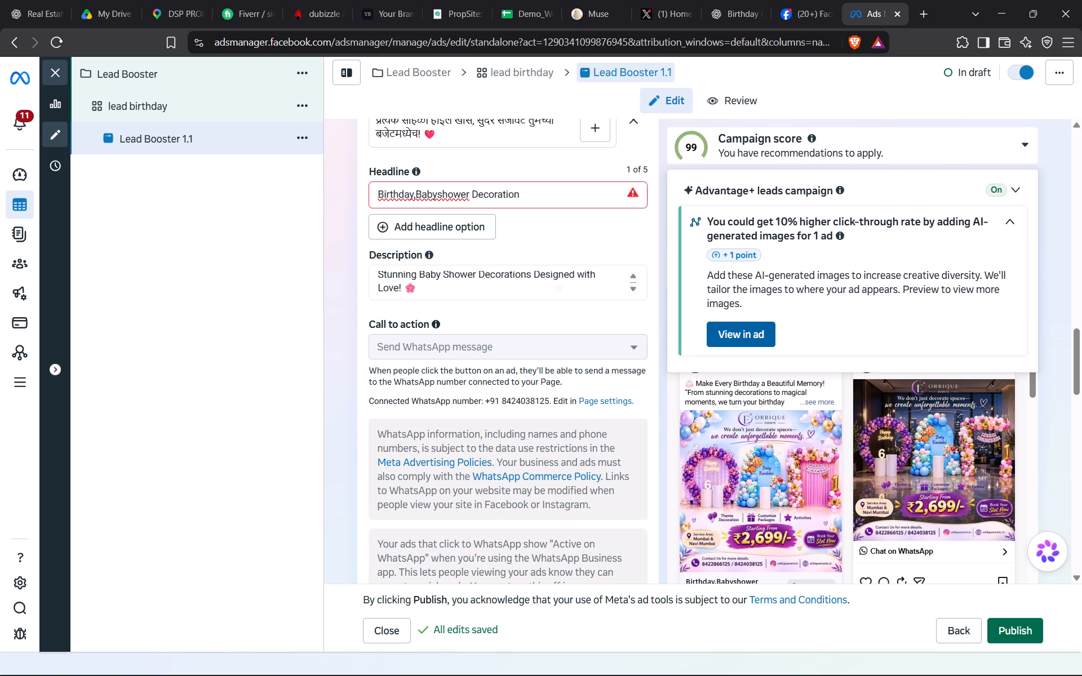
pyautogui.click(739, 332)
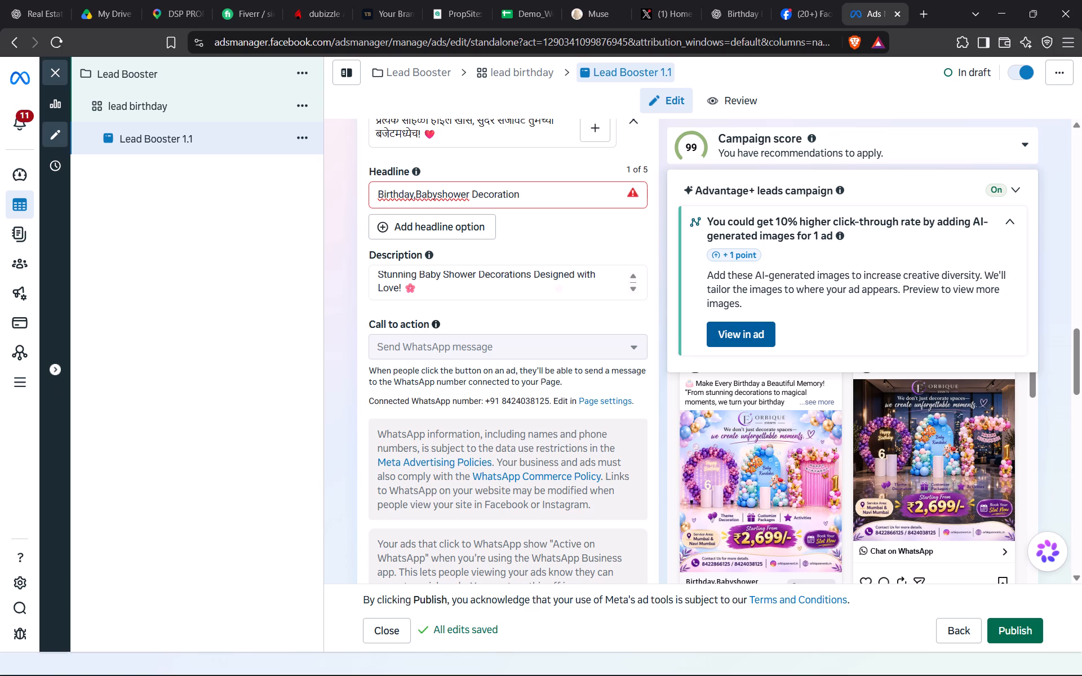
pyautogui.click(739, 332)
pyautogui.scroll(8, 496, 319)
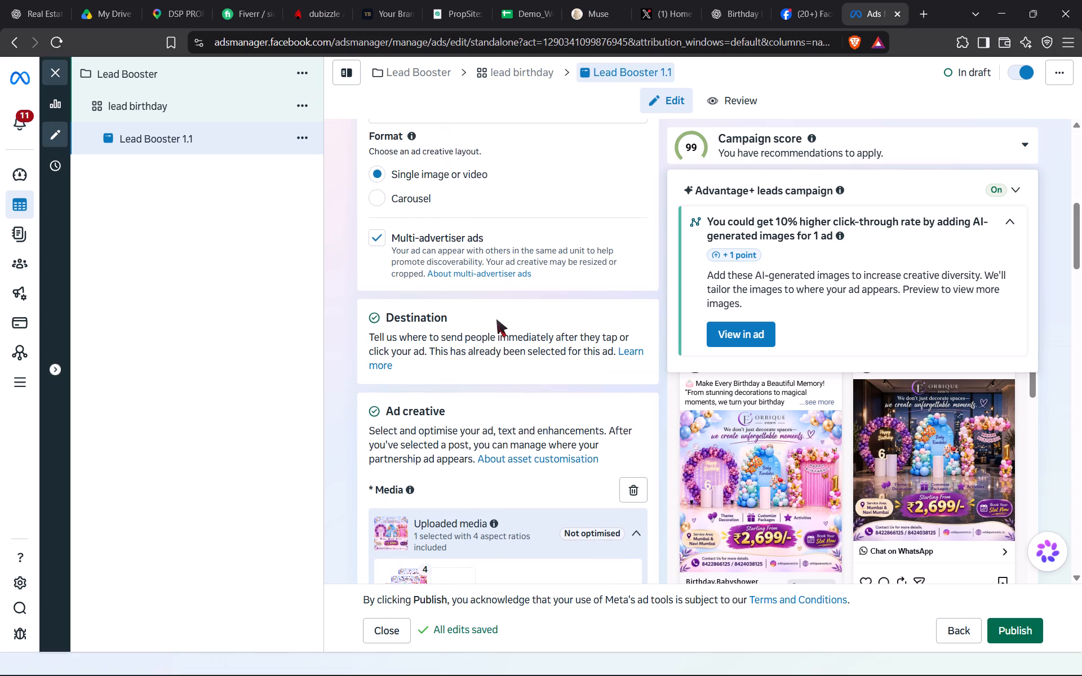
pyautogui.scroll(-1, 496, 319)
pyautogui.click(749, 335)
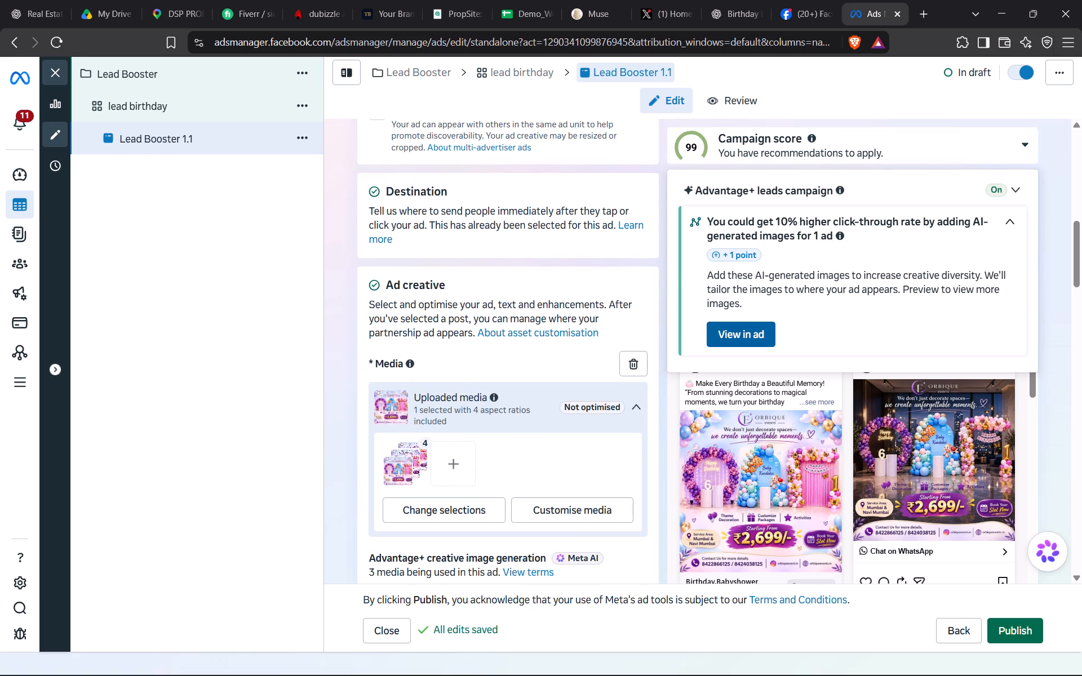
pyautogui.tripleClick(749, 335)
pyautogui.click(749, 335)
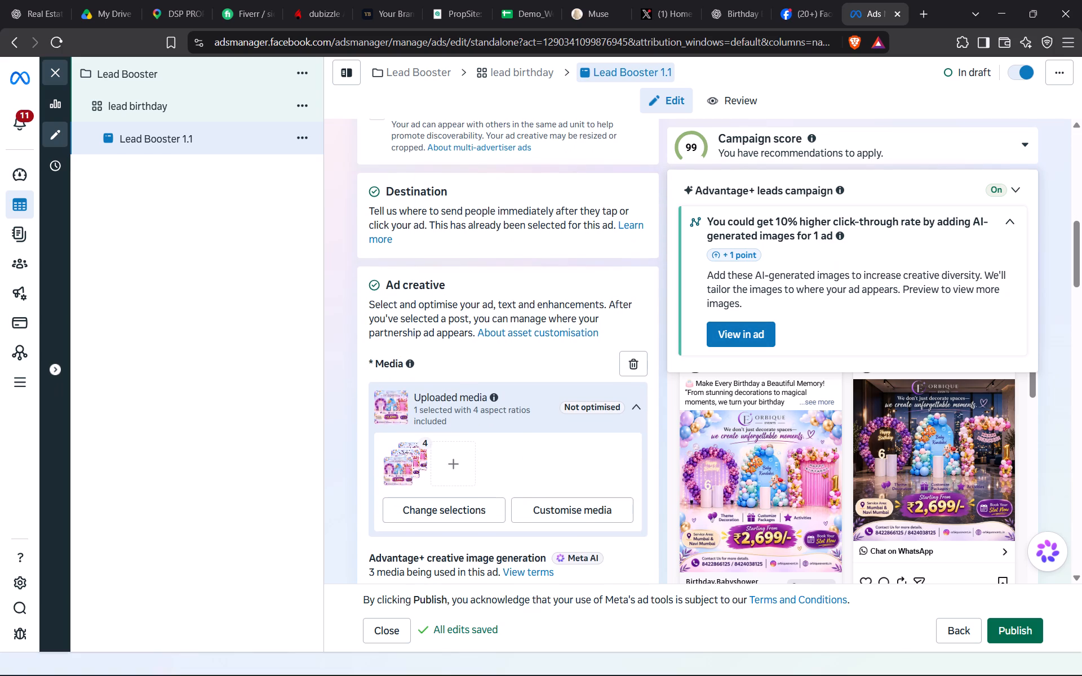
# View the AI-generated images recommendation in the ad and examine the uploaded media's optimisation status.
pyautogui.click(832, 235)
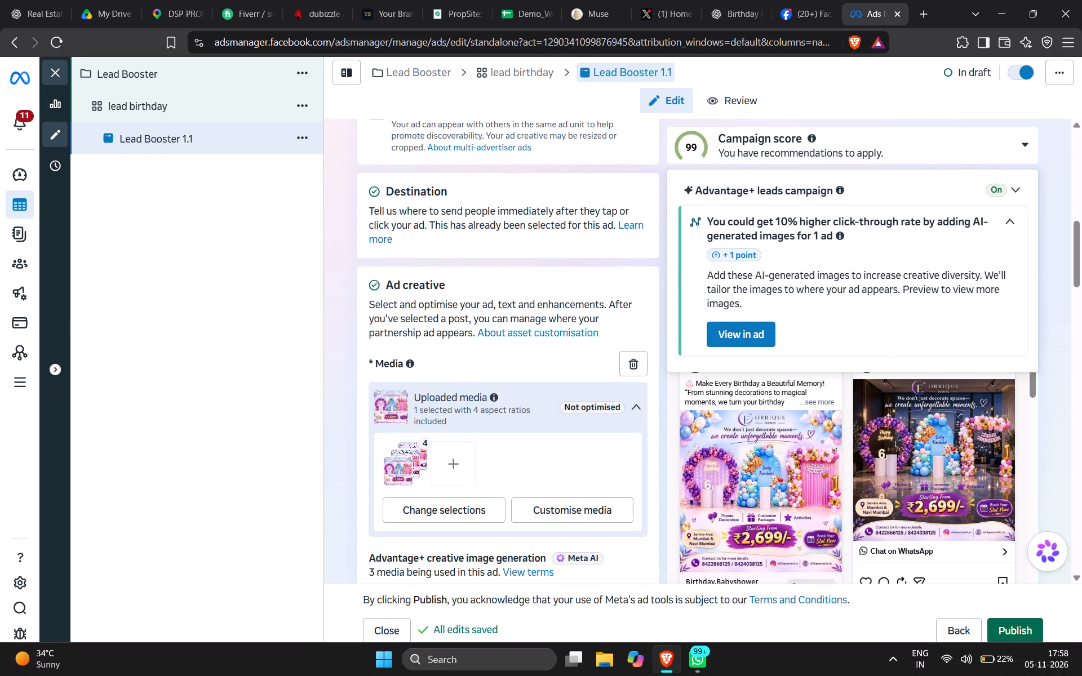
pyautogui.click(755, 329)
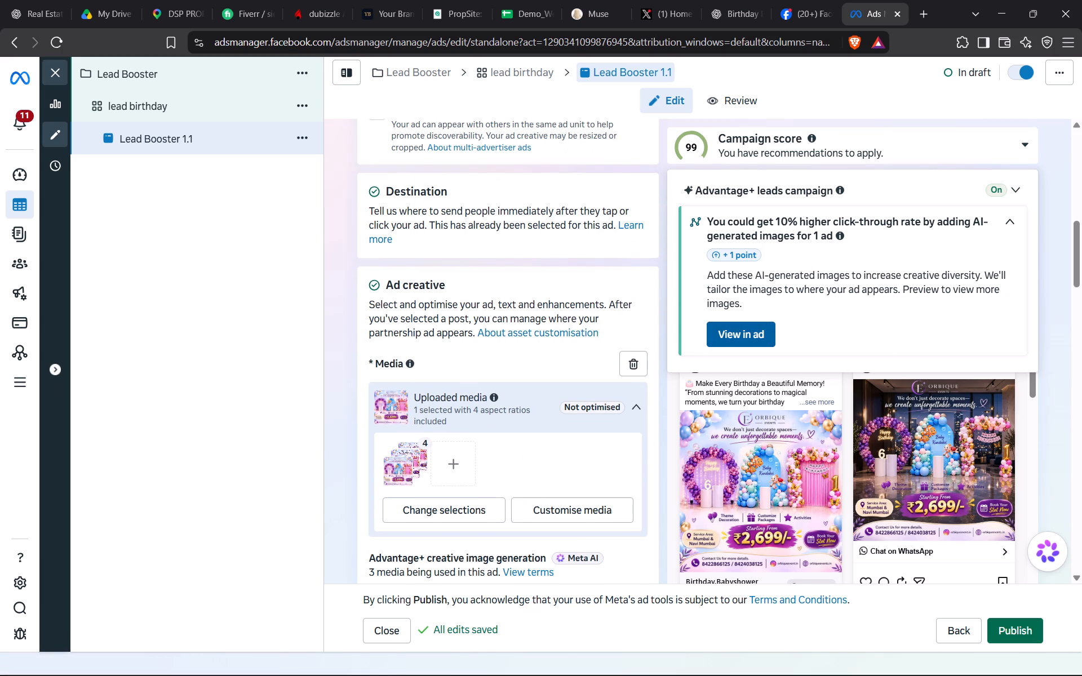
pyautogui.tripleClick(755, 329)
pyautogui.scroll(3, 510, 261)
pyautogui.scroll(-1, 510, 261)
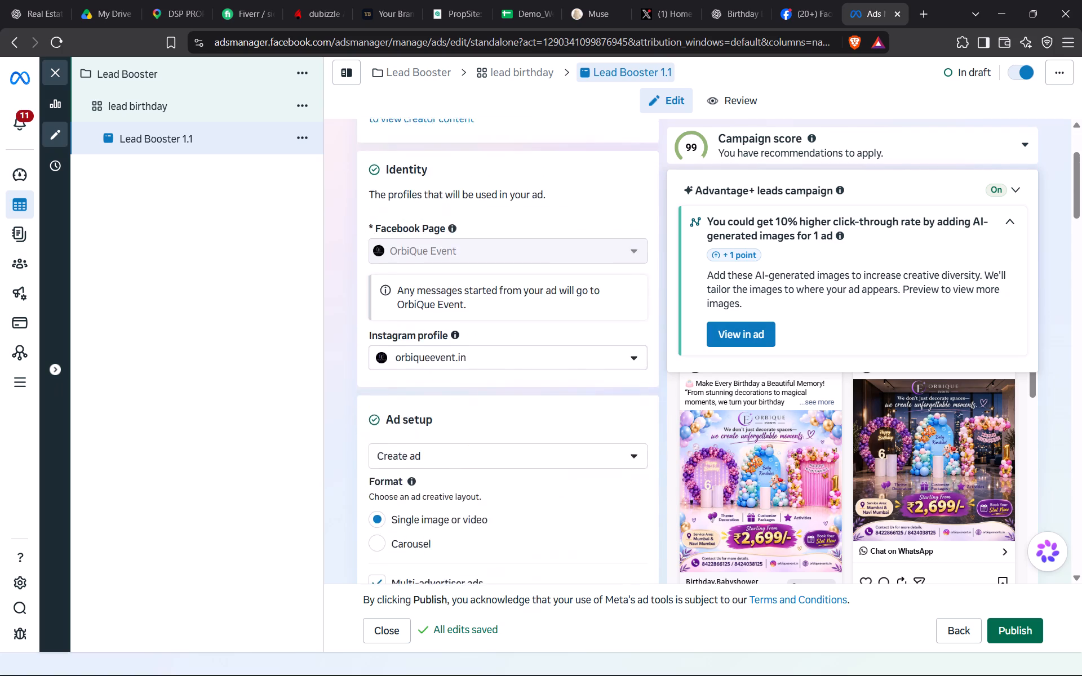
pyautogui.scroll(-1, 510, 261)
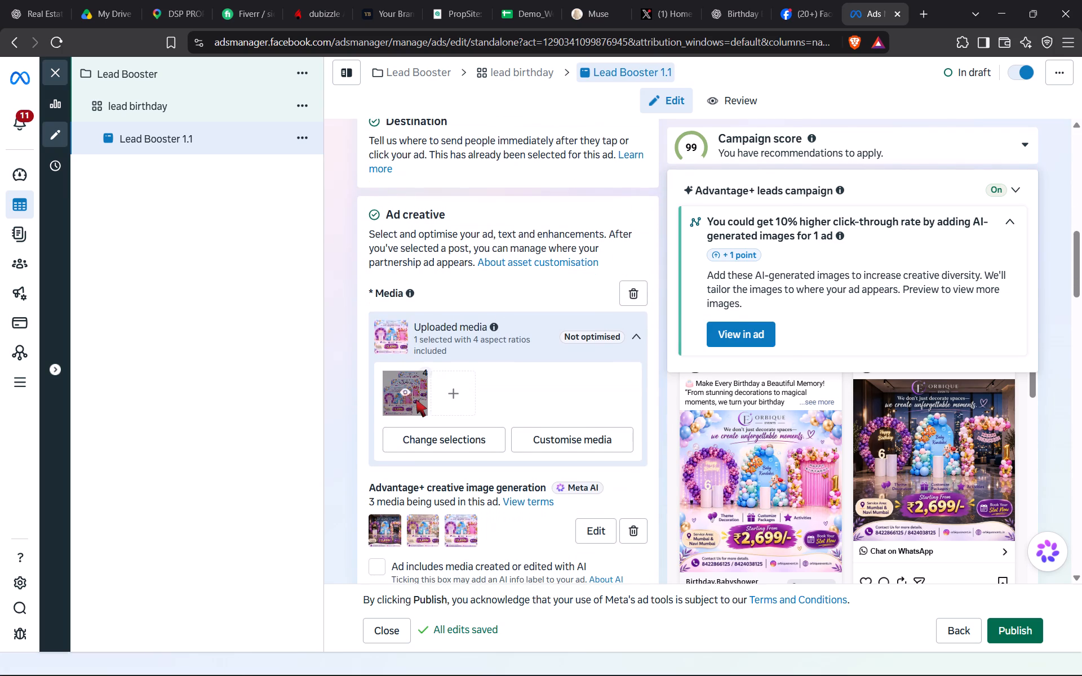
pyautogui.click(416, 399)
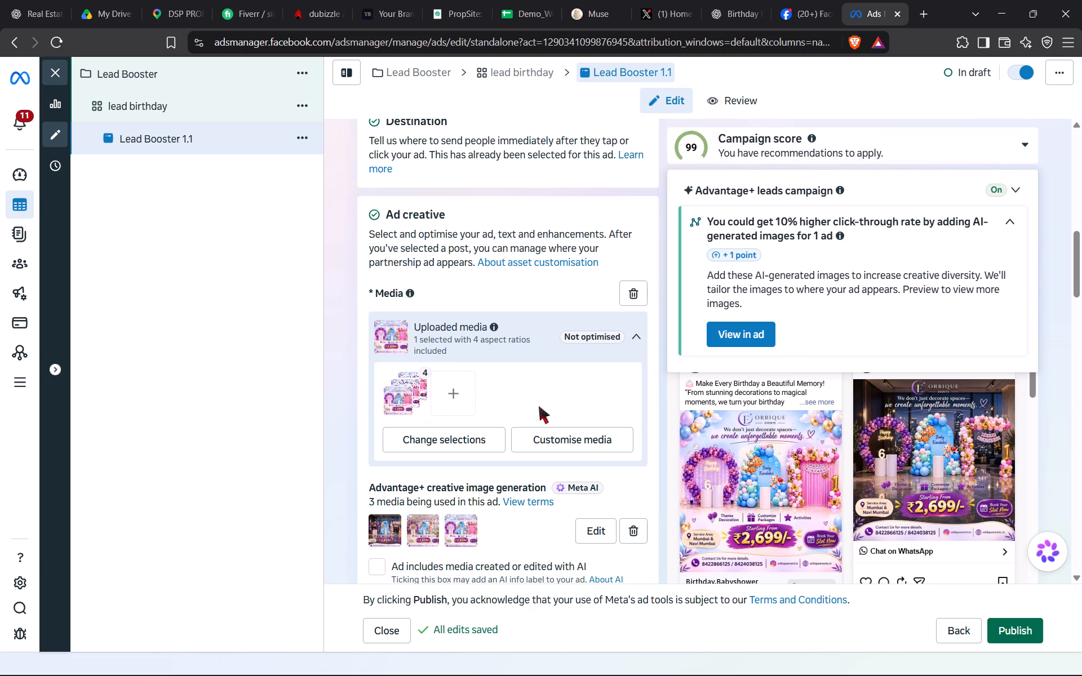
pyautogui.click(504, 392)
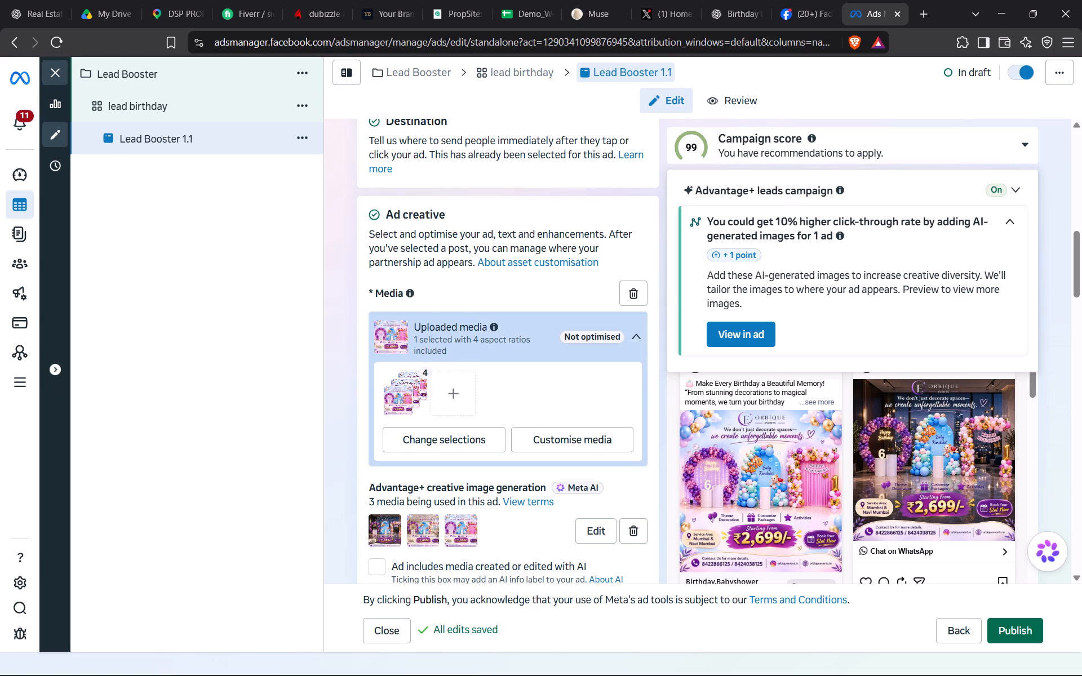
pyautogui.click(604, 335)
pyautogui.click(604, 335)
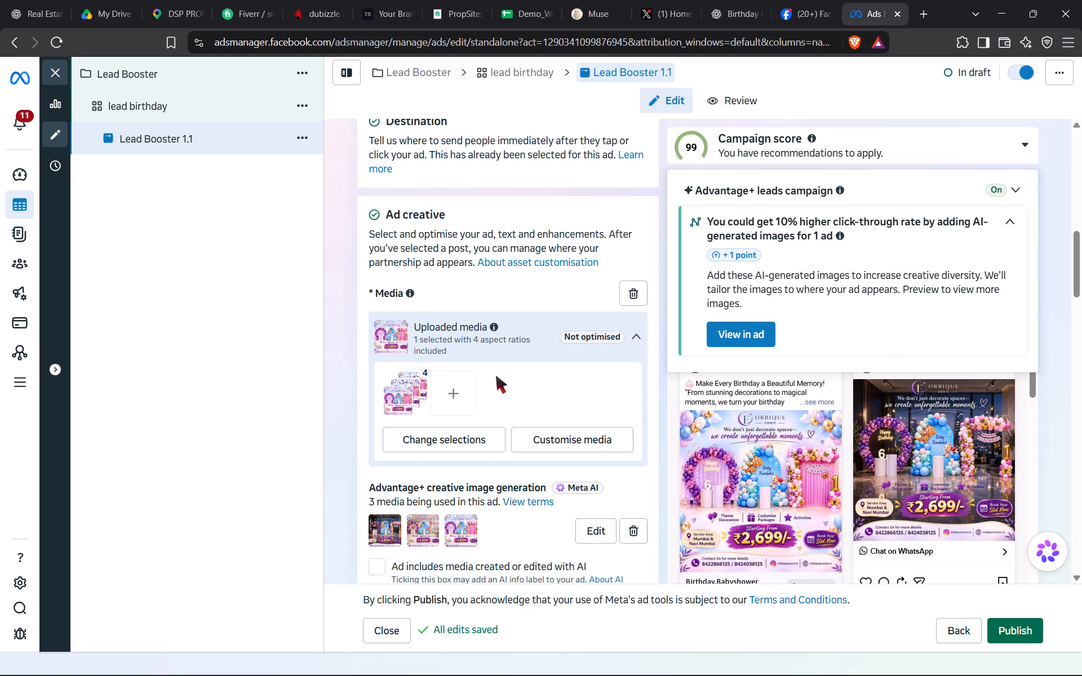
# Add four account images to the ad media: the 1536 × 1024 butterfly stage, the purple-lit stage, the "Pink or Blue" backdrop and the rainbow birthday backdrop.
pyautogui.click(461, 387)
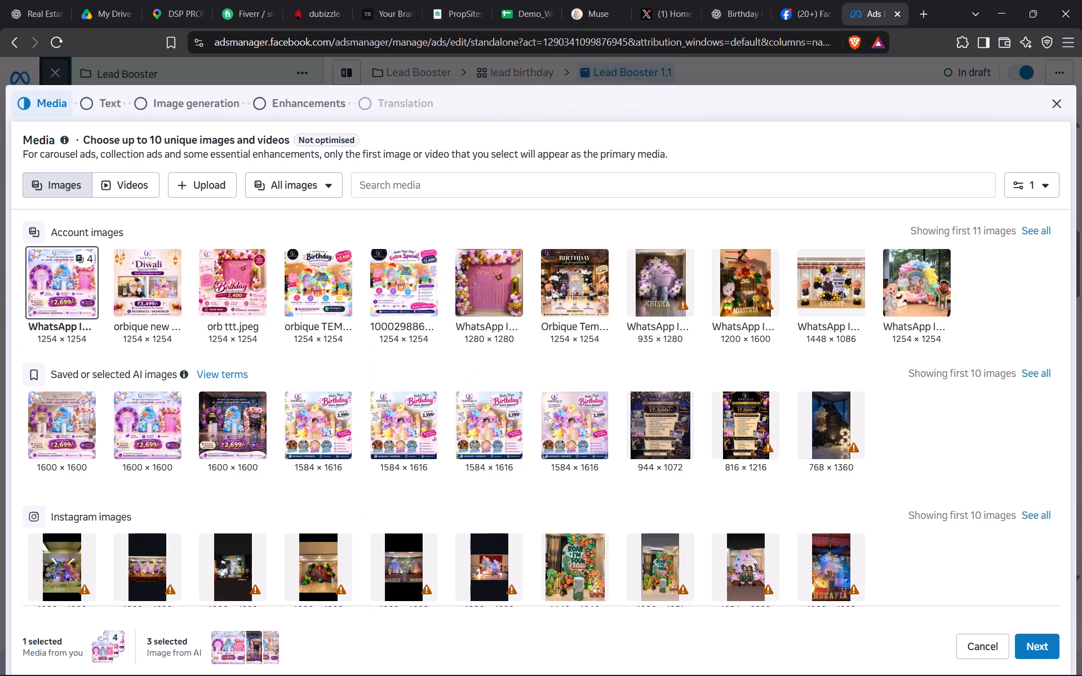
pyautogui.click(1039, 232)
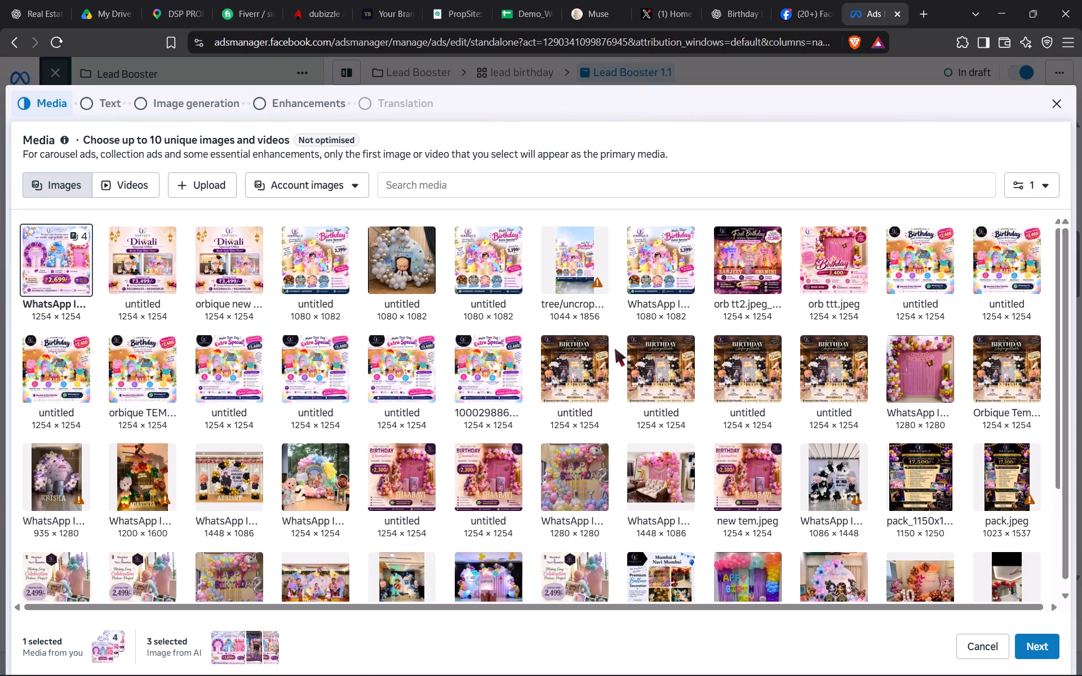
pyautogui.scroll(-1, 475, 382)
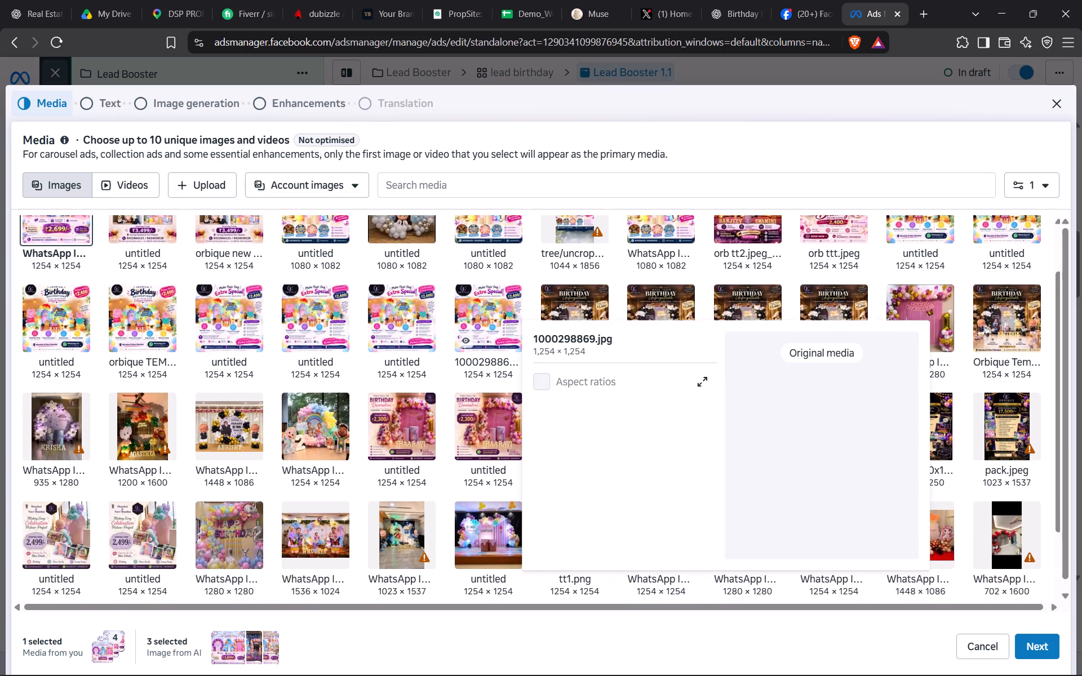
pyautogui.scroll(-1, 475, 382)
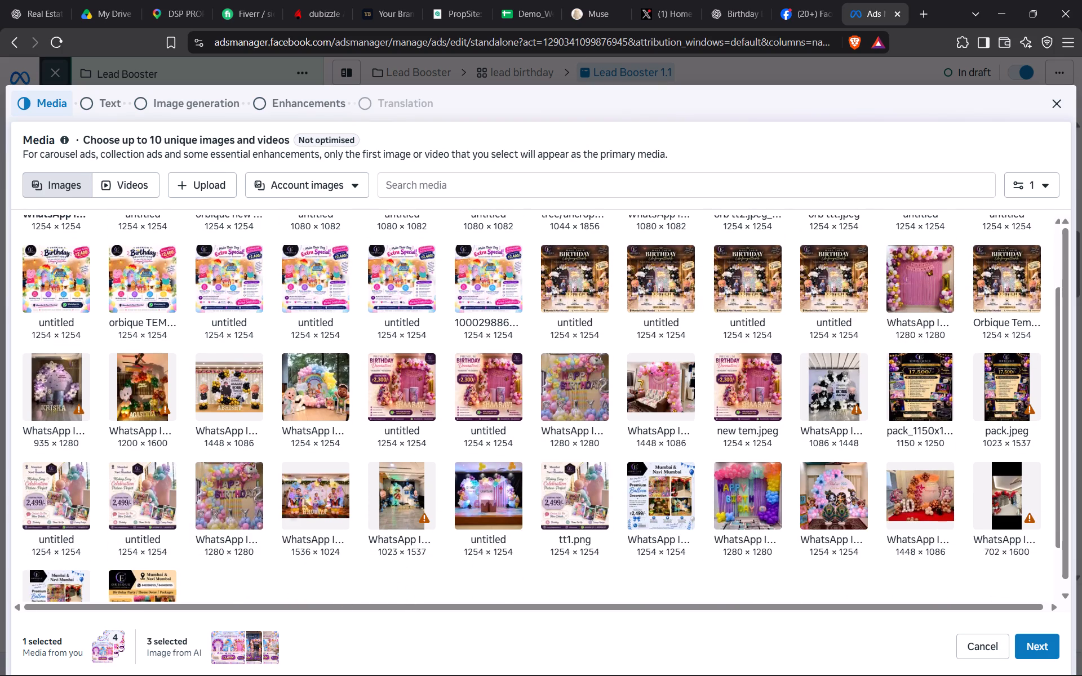
pyautogui.click(323, 481)
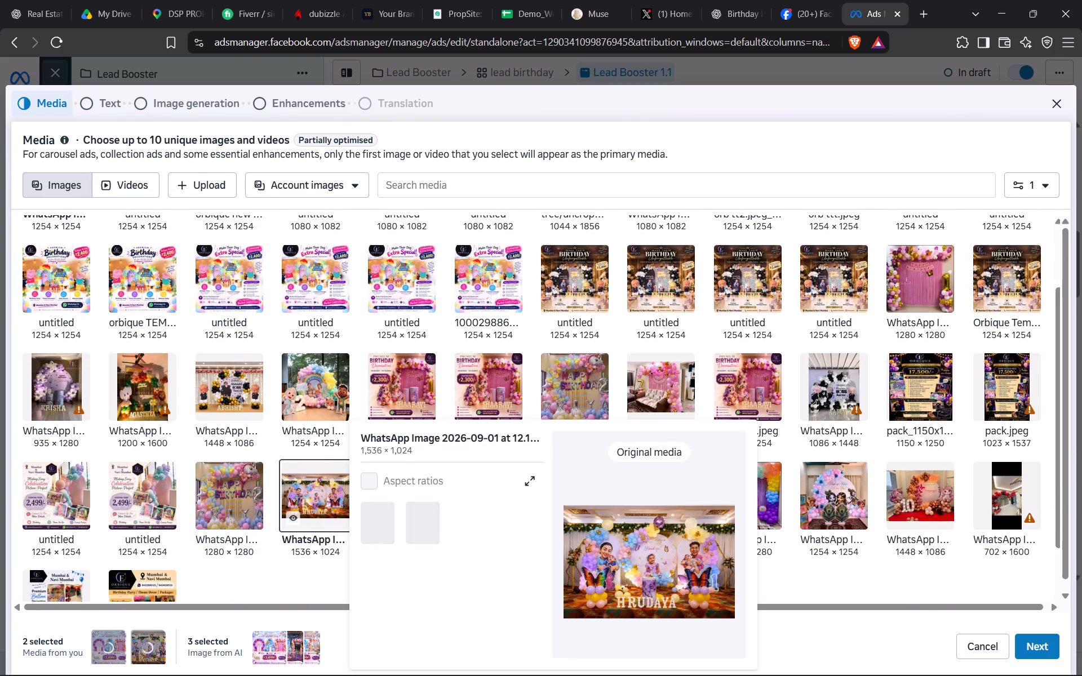
pyautogui.click(474, 488)
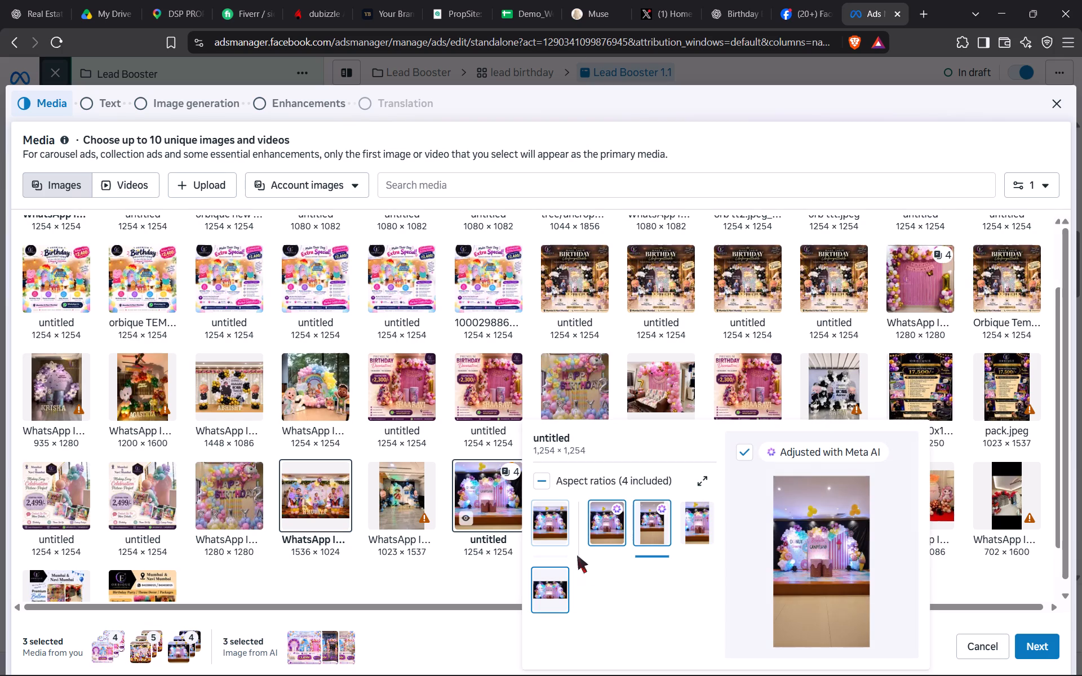
pyautogui.click(844, 499)
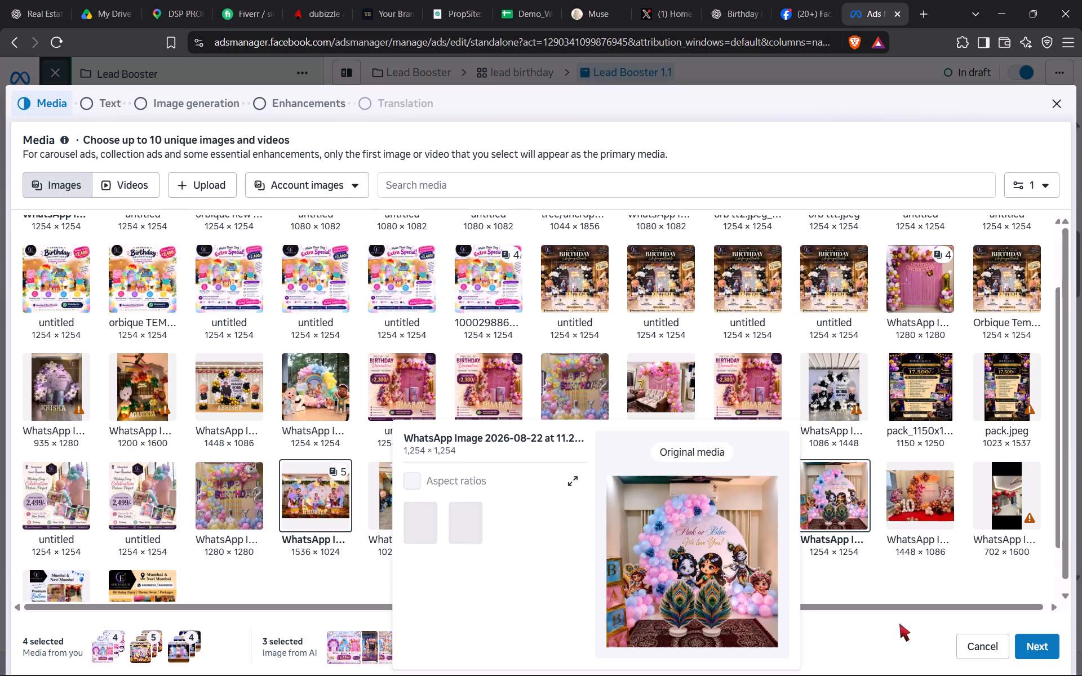
pyautogui.click(742, 489)
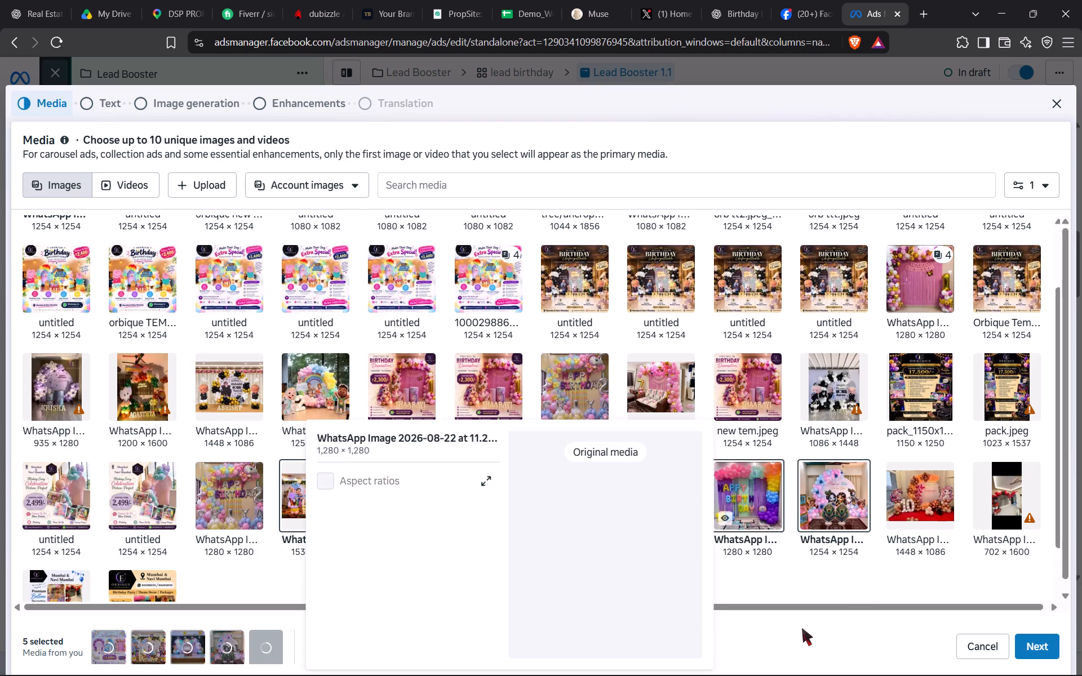
# Add the 735 × 754 baby balloon-arch and the 1448 × 1086 black-and-gold balloon account images, and continue to the Text stage.
pyautogui.scroll(-2, 802, 628)
pyautogui.scroll(-3, 752, 584)
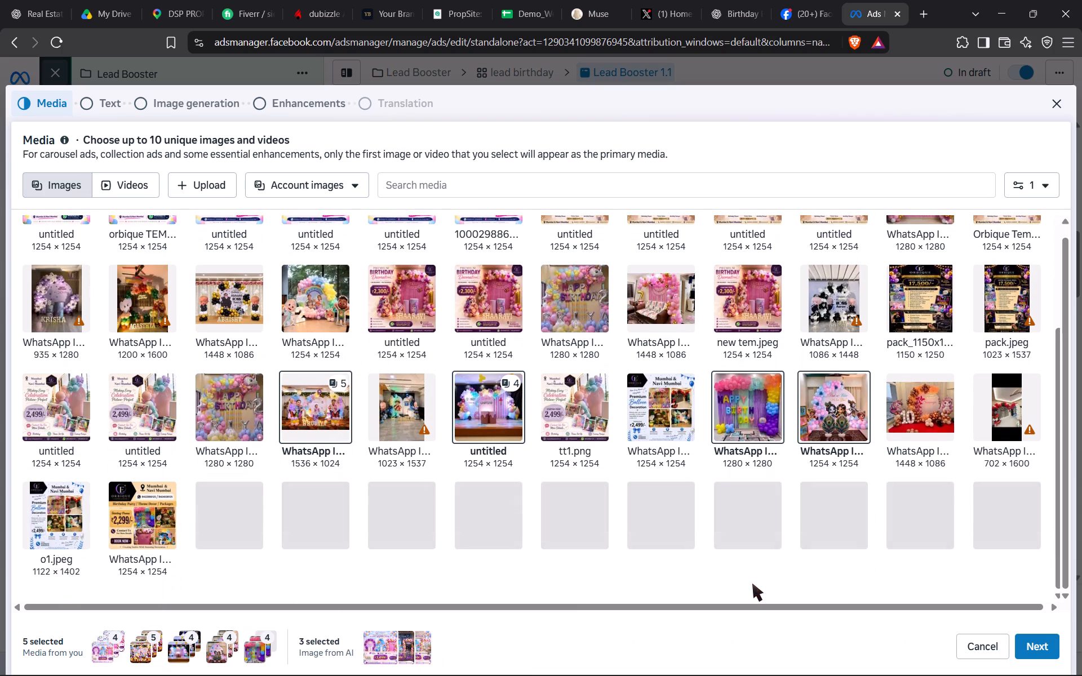
pyautogui.scroll(-1, 752, 584)
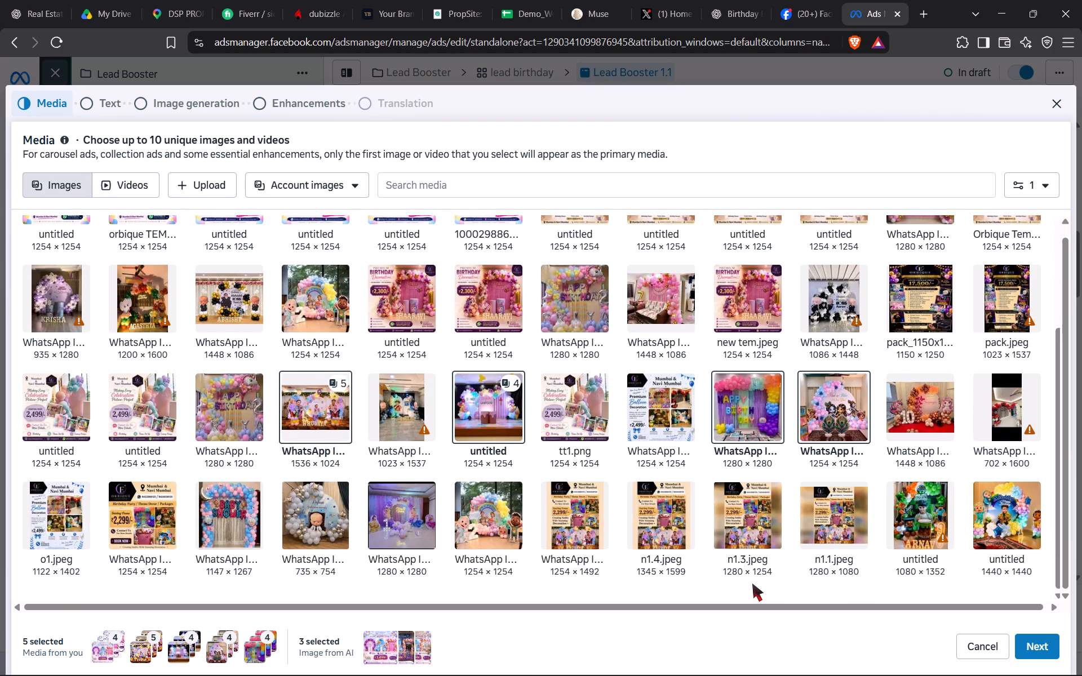
pyautogui.click(322, 497)
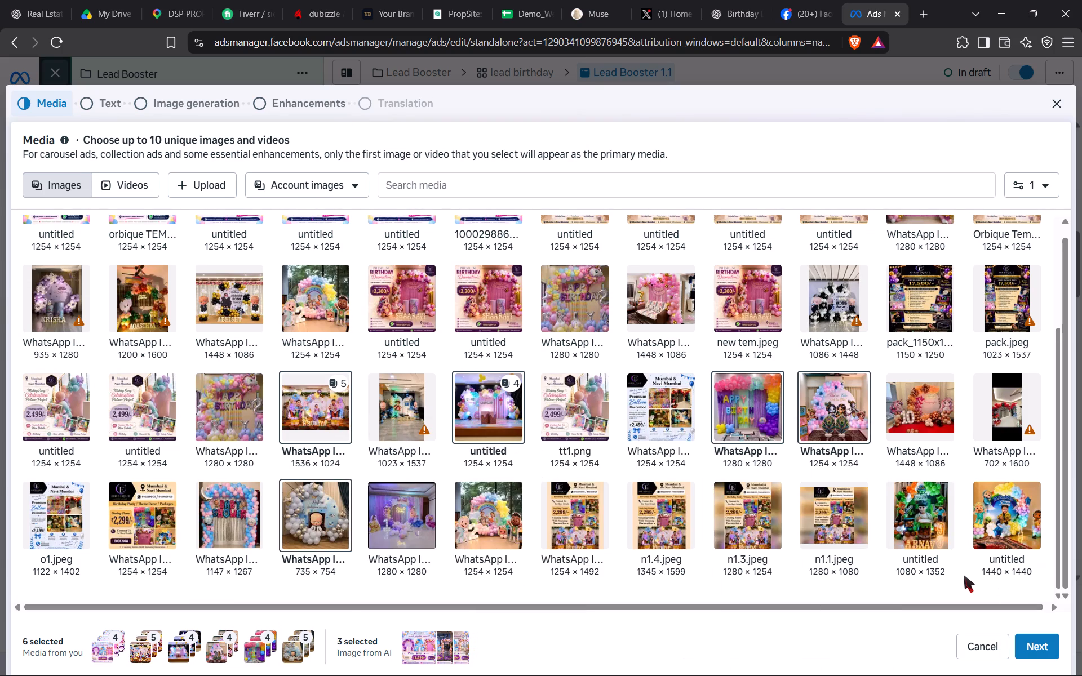
pyautogui.scroll(-2, 964, 575)
pyautogui.scroll(2, 964, 575)
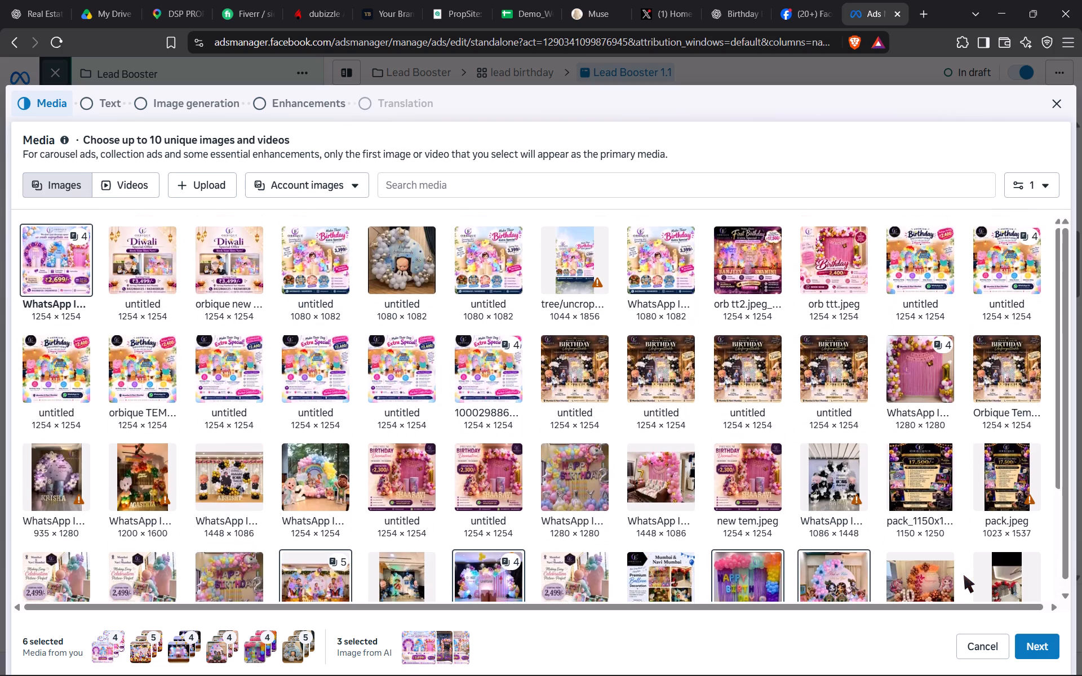
pyautogui.scroll(2, 964, 575)
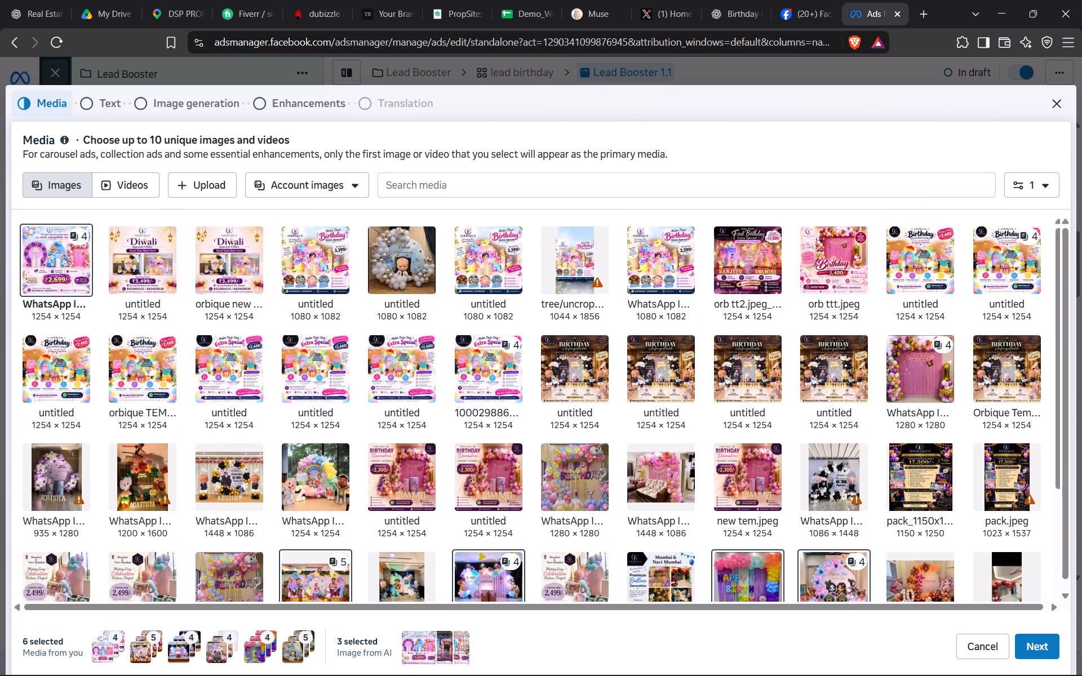
pyautogui.click(240, 481)
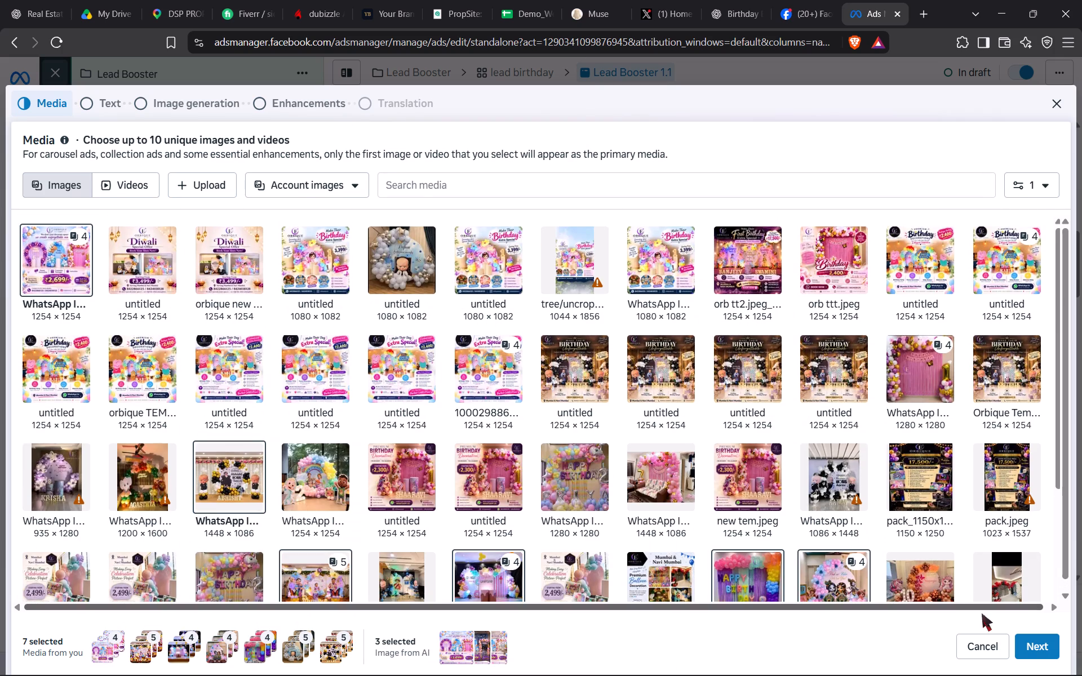
pyautogui.click(1022, 648)
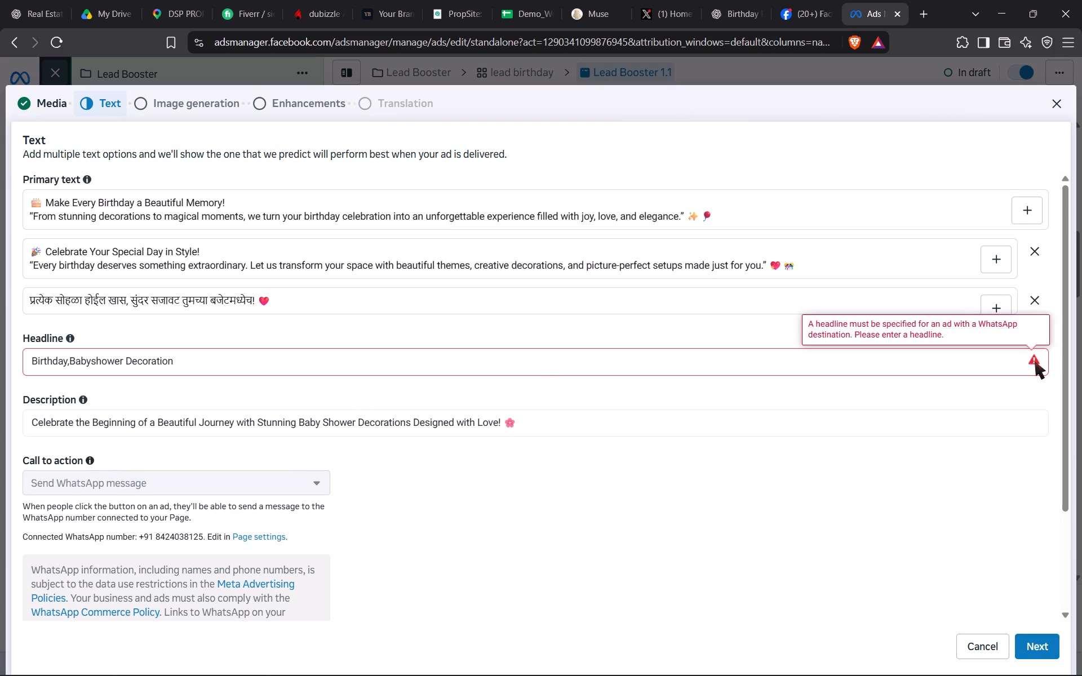
# Replace the ad's headline with "Dream Decorations at Budget-Friendly Prices! 🎉" and add a second headline option, "सुंदर सजावट, तुमच्या बजेटमध्ये! 🎈".
pyautogui.moveTo(190, 352); pyautogui.dragTo(189, 359)
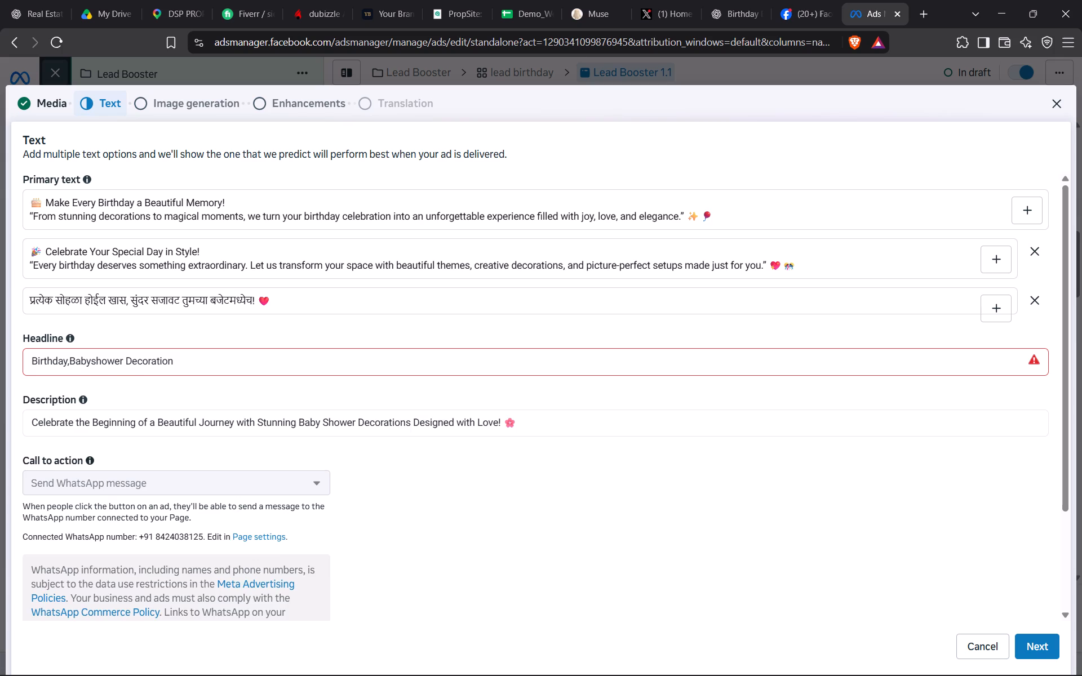
pyautogui.moveTo(189, 359); pyautogui.dragTo(0, 407)
pyautogui.press('BackSpace')
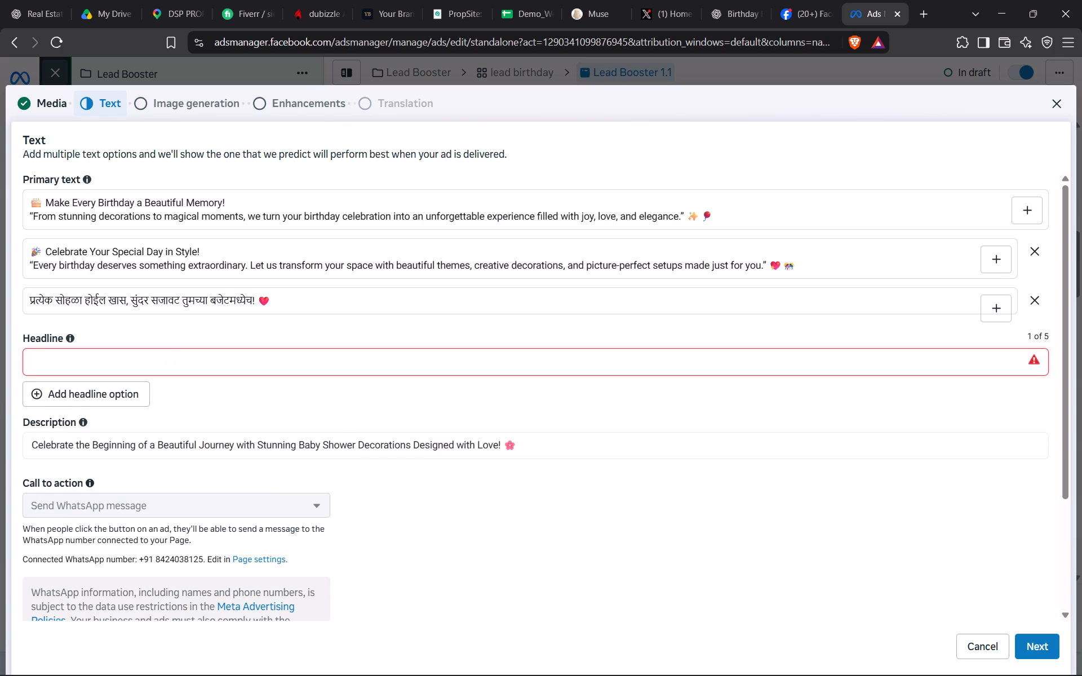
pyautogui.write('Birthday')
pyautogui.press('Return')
pyautogui.click(290, 409)
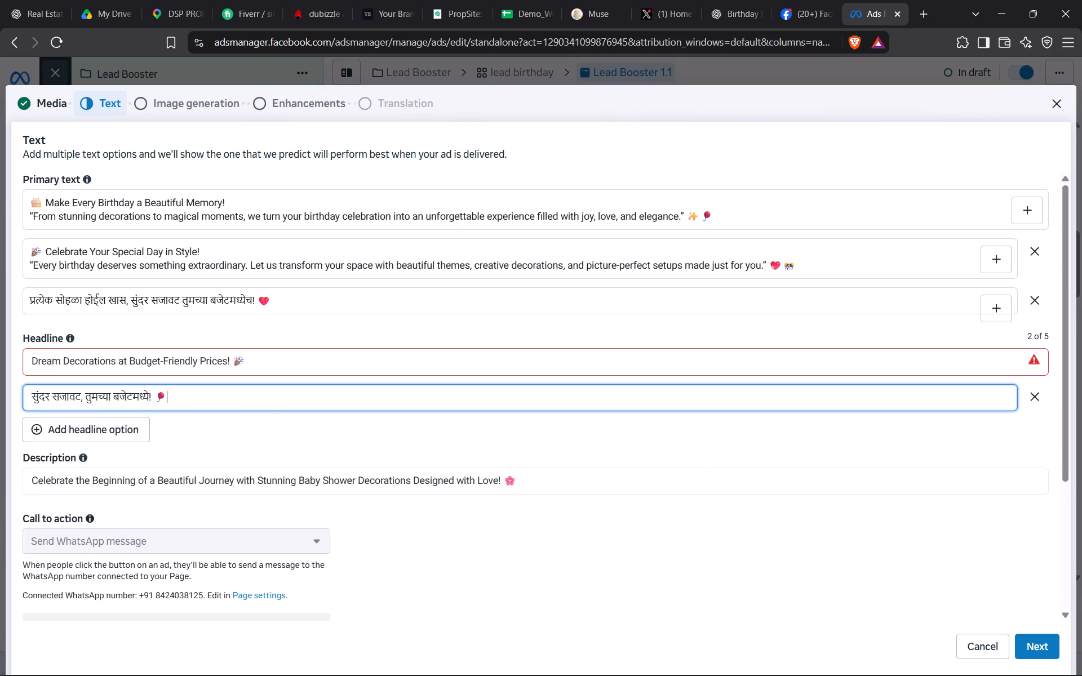
# Complete the creative setup through the Text, Image generation and Enhancements stages, keeping the preselected AI images and enhancements.
pyautogui.scroll(-4, 831, 502)
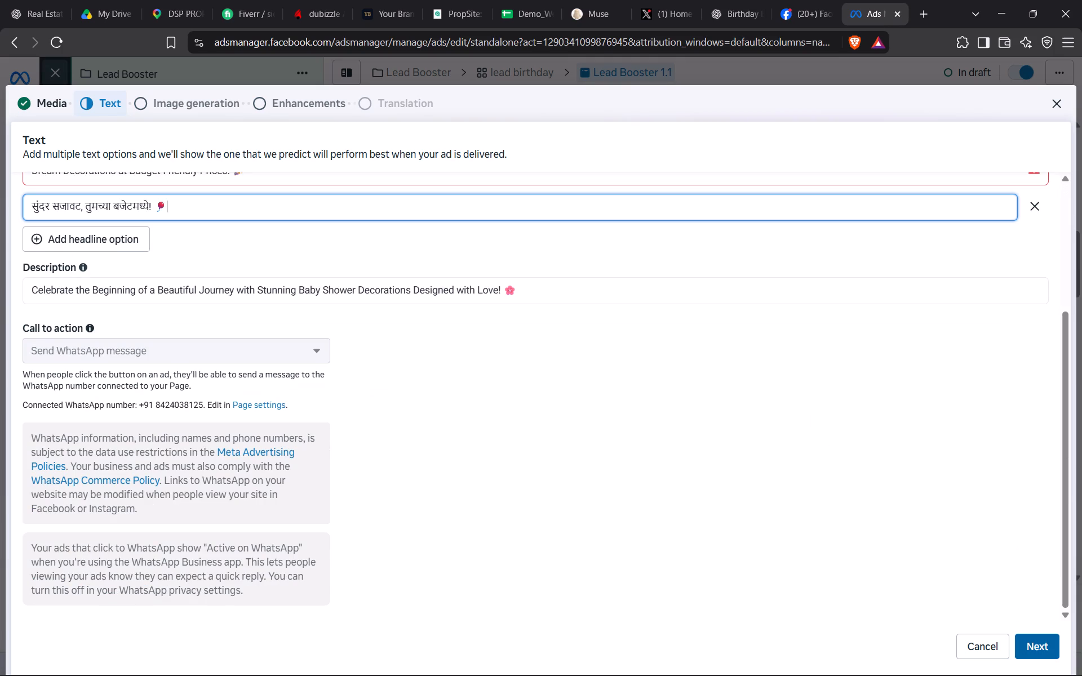
pyautogui.click(1030, 653)
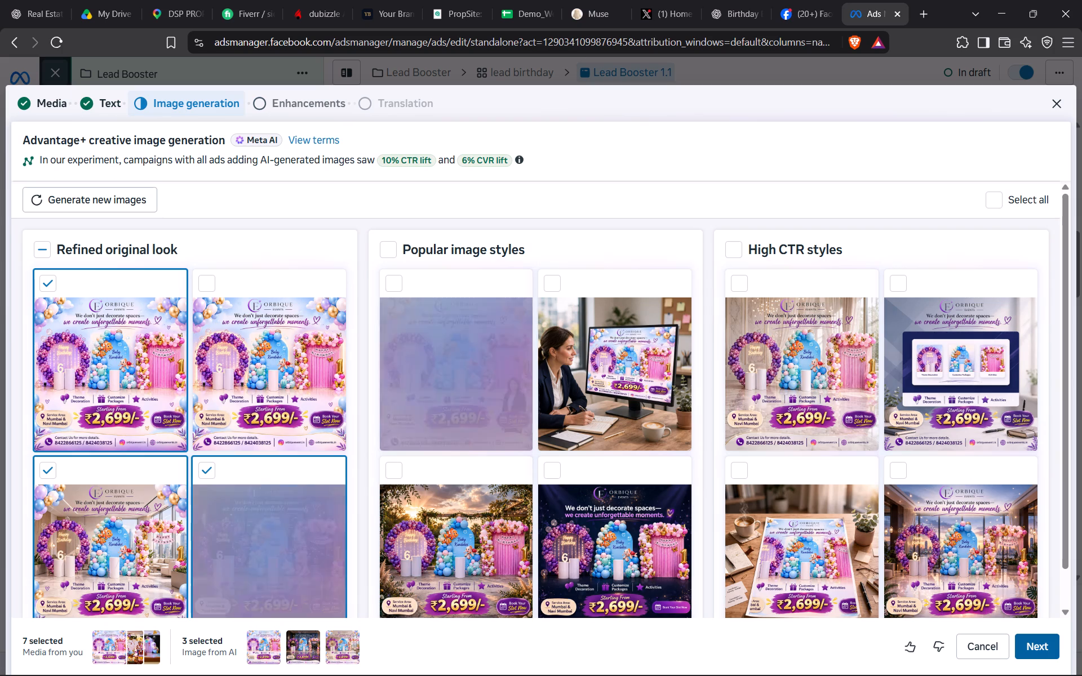
pyautogui.scroll(-4, 566, 480)
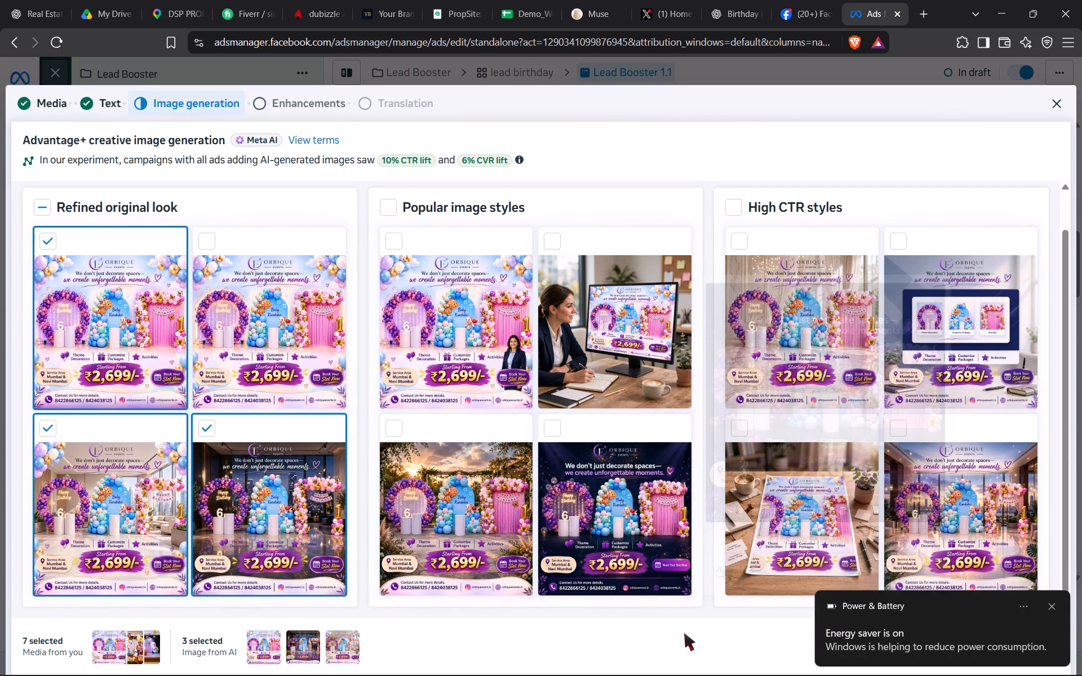
pyautogui.click(1057, 607)
pyautogui.click(1041, 643)
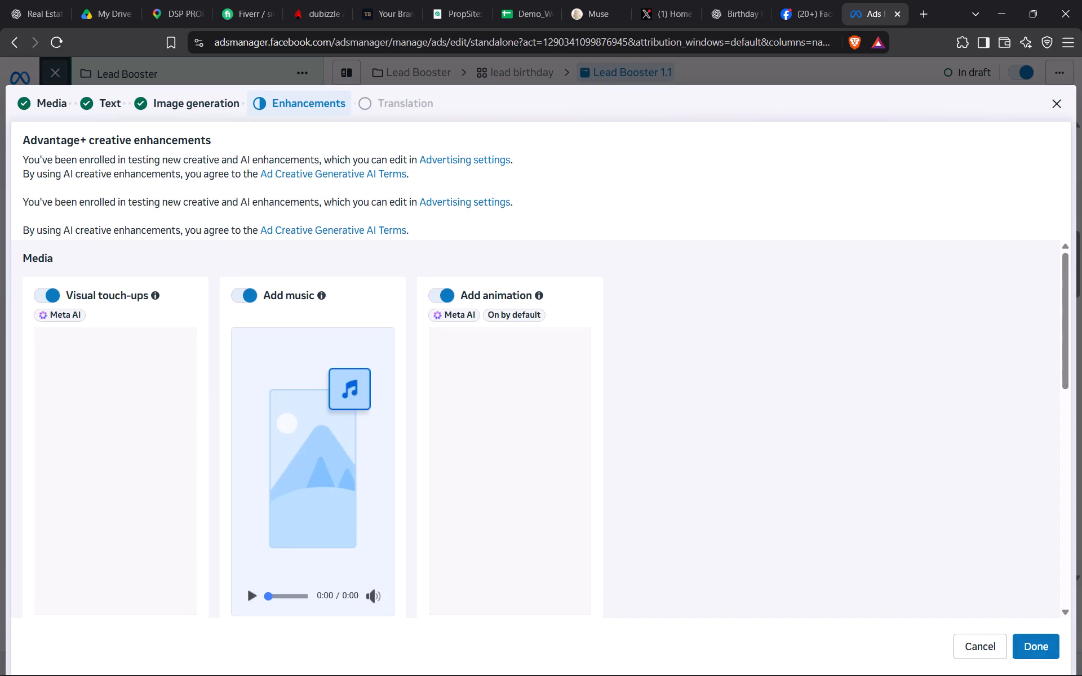
pyautogui.click(1039, 642)
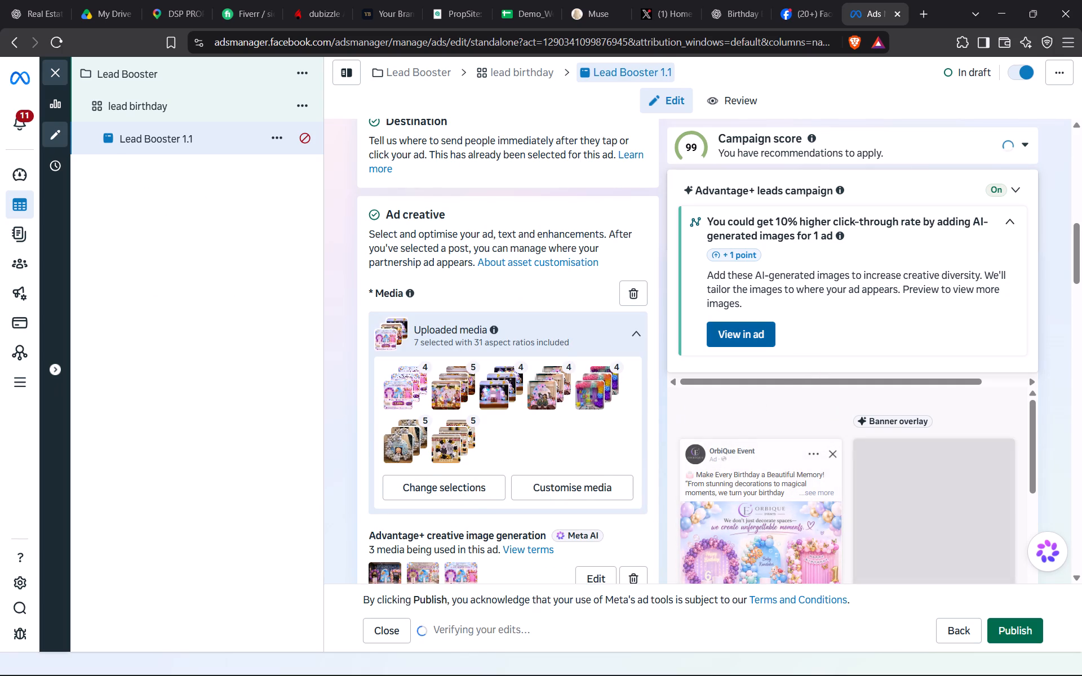
# Examine the AI-generated images recommendation and the Advantage+ leads campaign details, and preview the ad with different uploaded images.
pyautogui.click(744, 332)
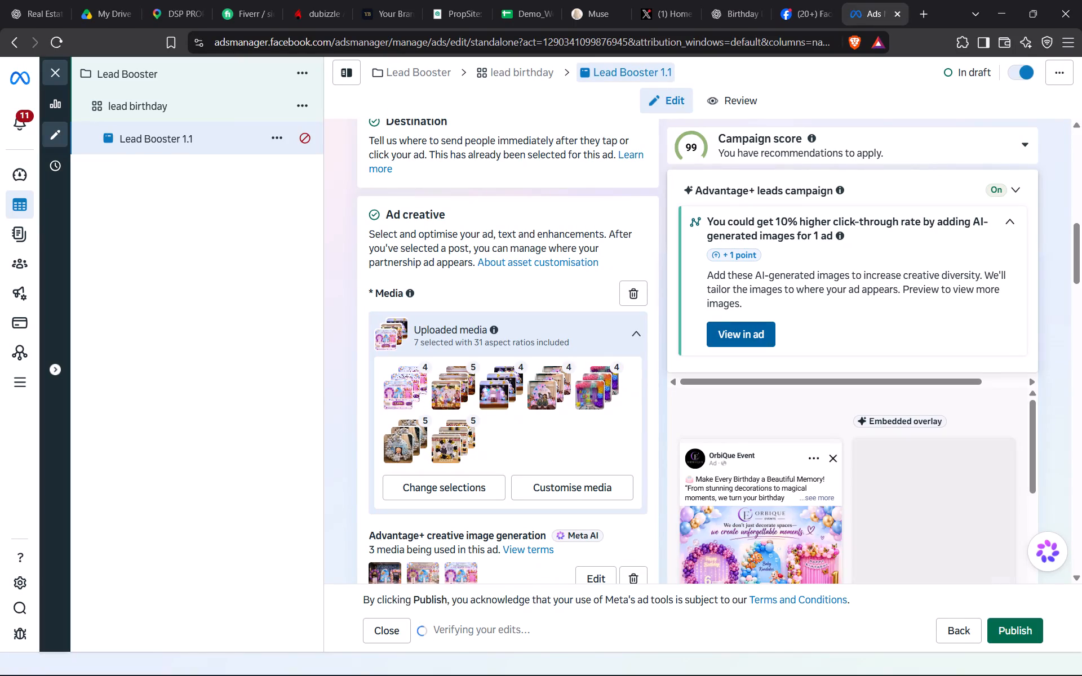
pyautogui.click(1012, 201)
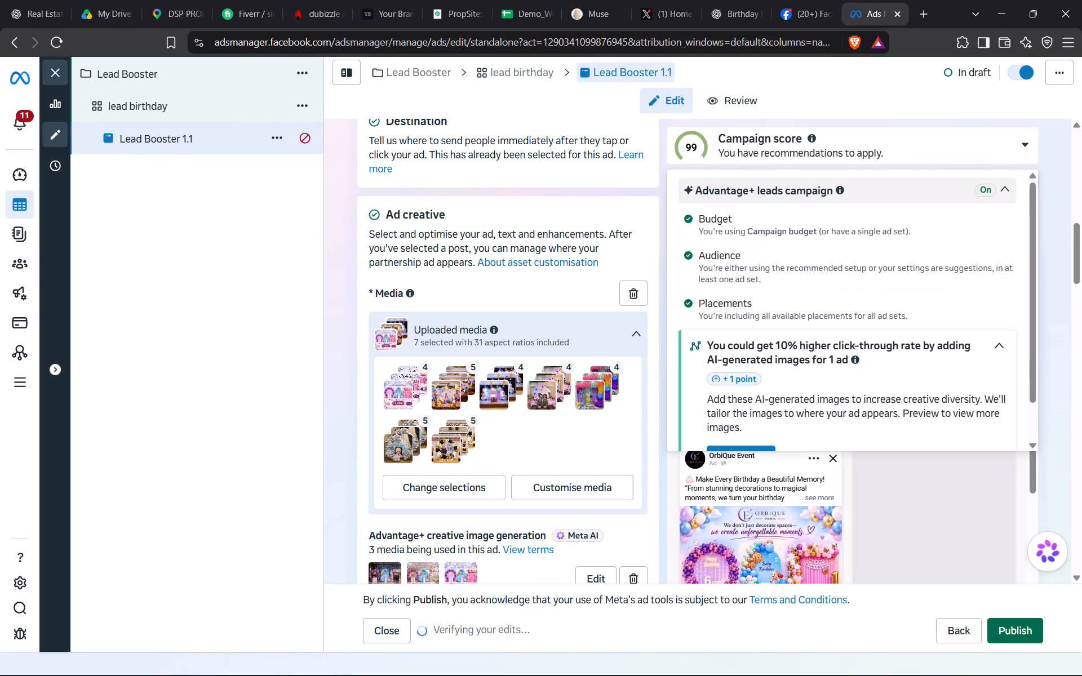
pyautogui.click(1011, 196)
pyautogui.click(1012, 228)
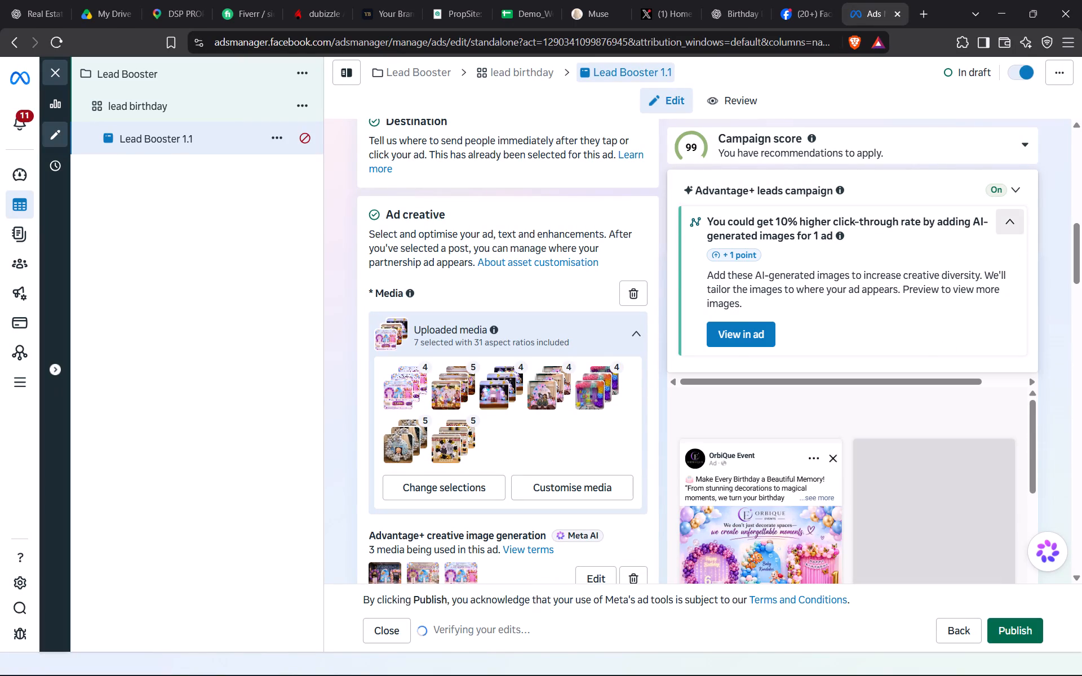
pyautogui.click(749, 282)
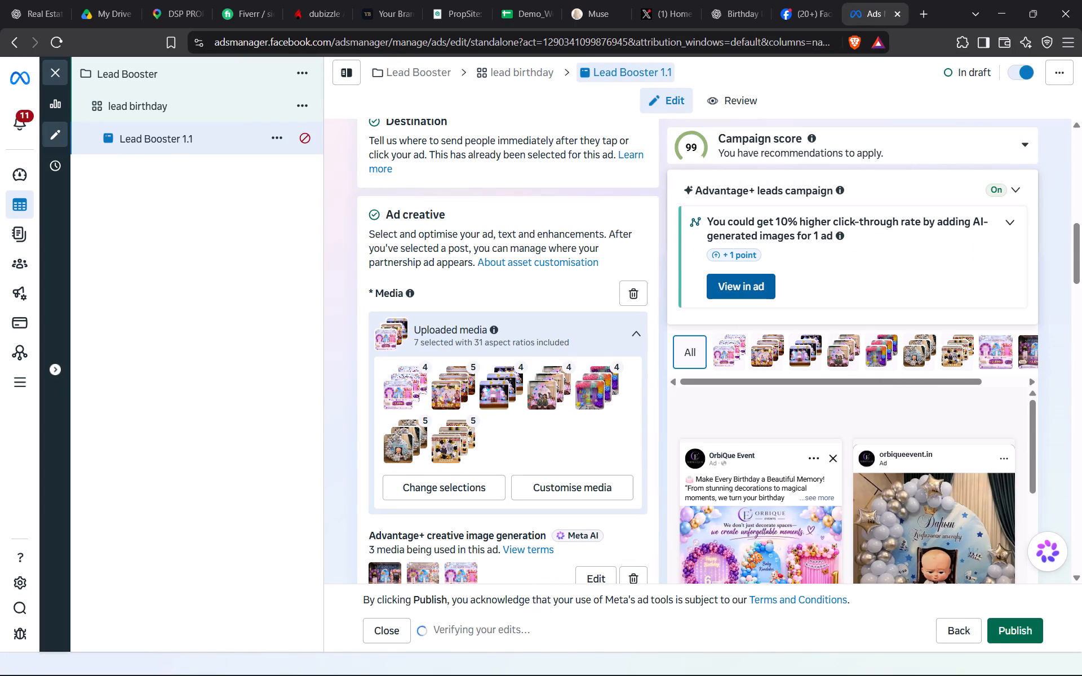
pyautogui.click(733, 350)
pyautogui.click(776, 347)
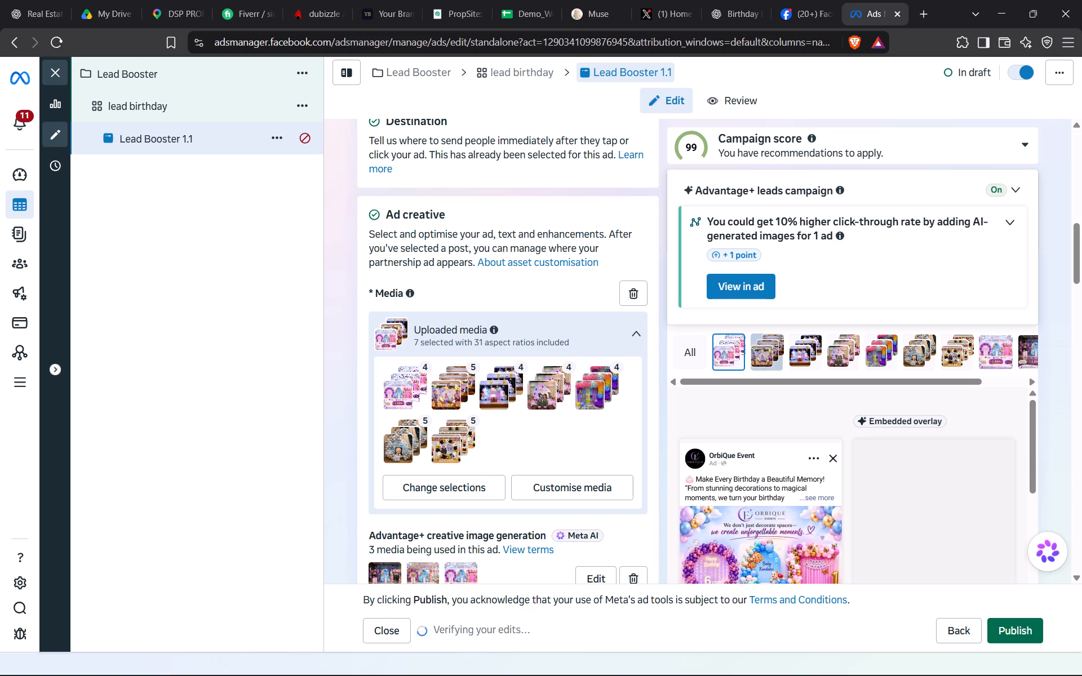
pyautogui.click(822, 344)
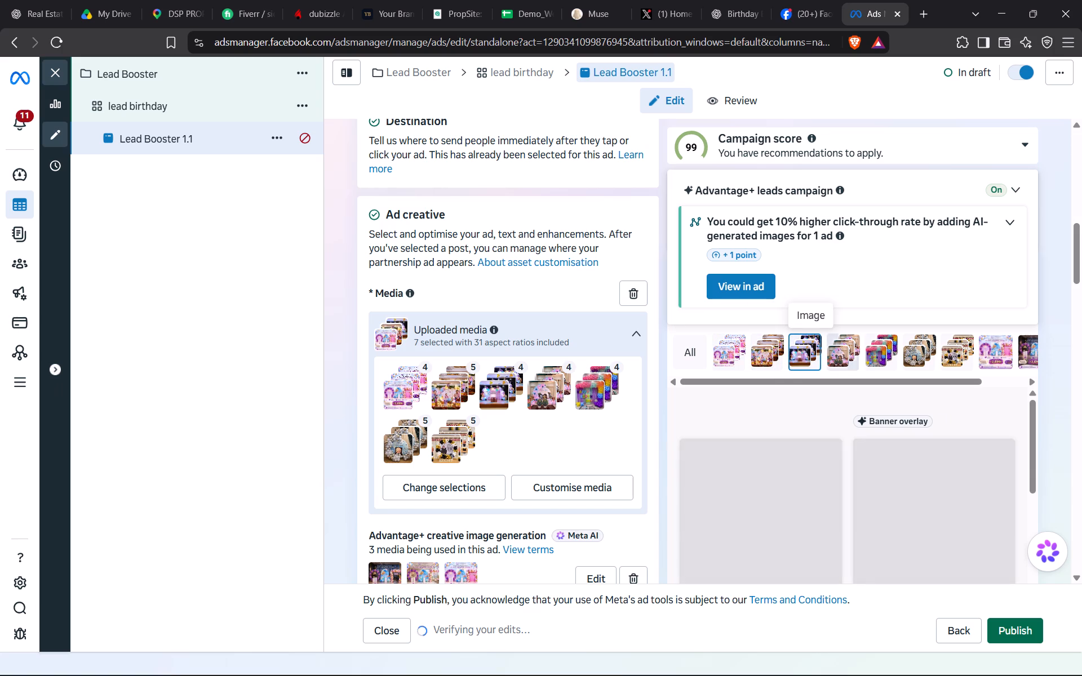
# View the AI-generated images recommendation in the ad and examine the ad's media, image generation and format display sections.
pyautogui.scroll(-2, 777, 395)
pyautogui.scroll(2, 777, 395)
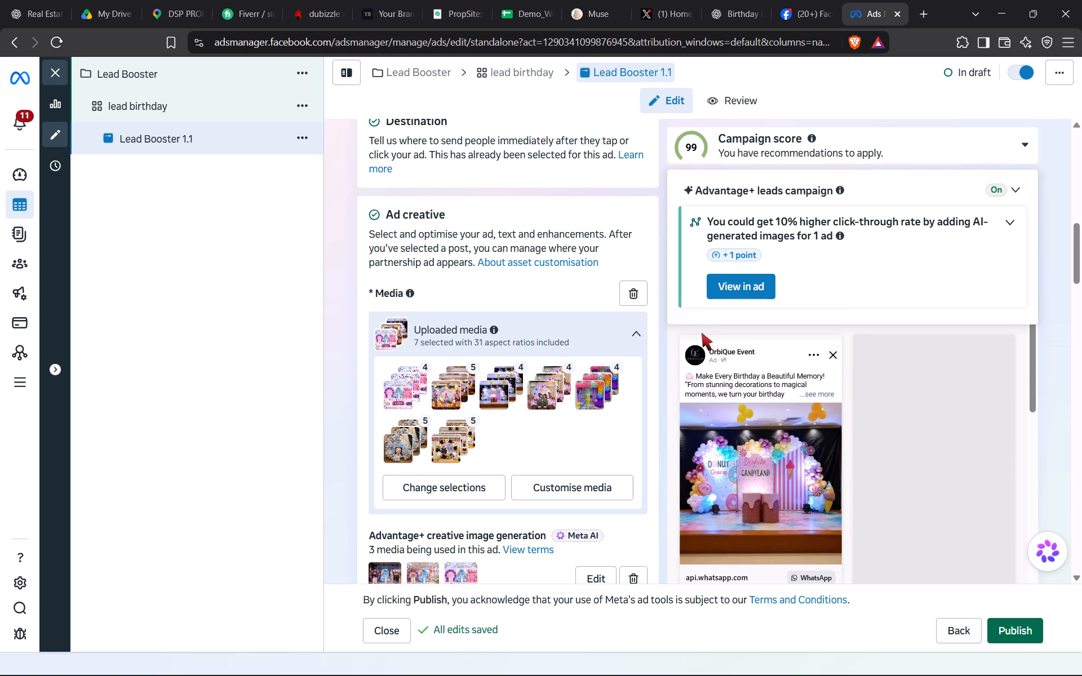
pyautogui.scroll(2, 731, 281)
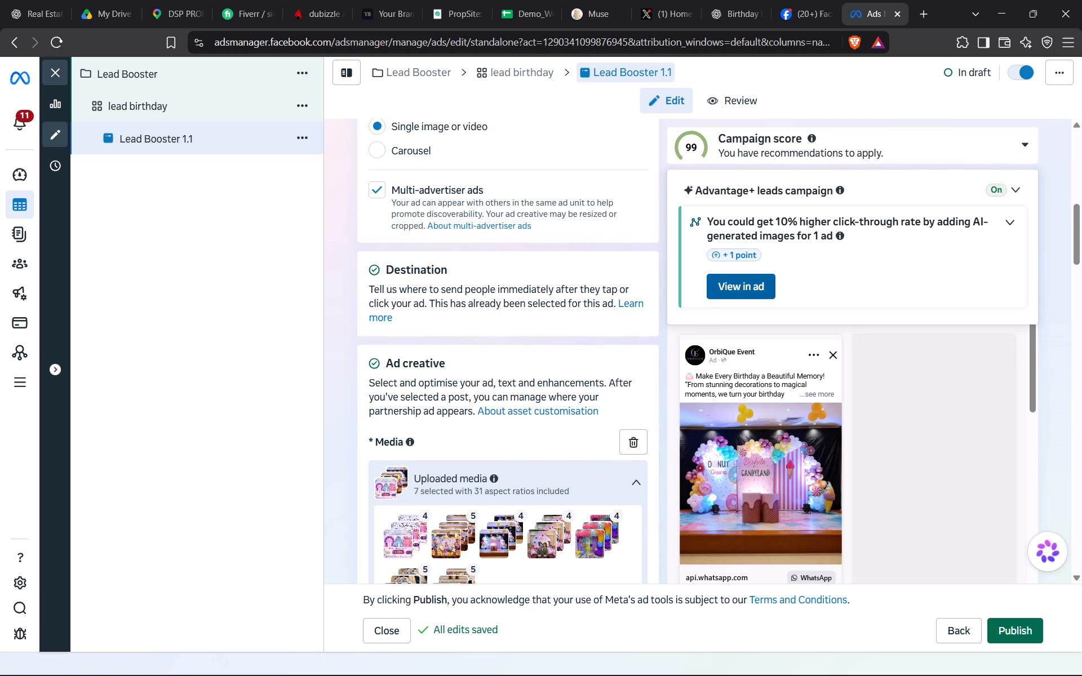
pyautogui.click(740, 287)
pyautogui.scroll(-2, 579, 406)
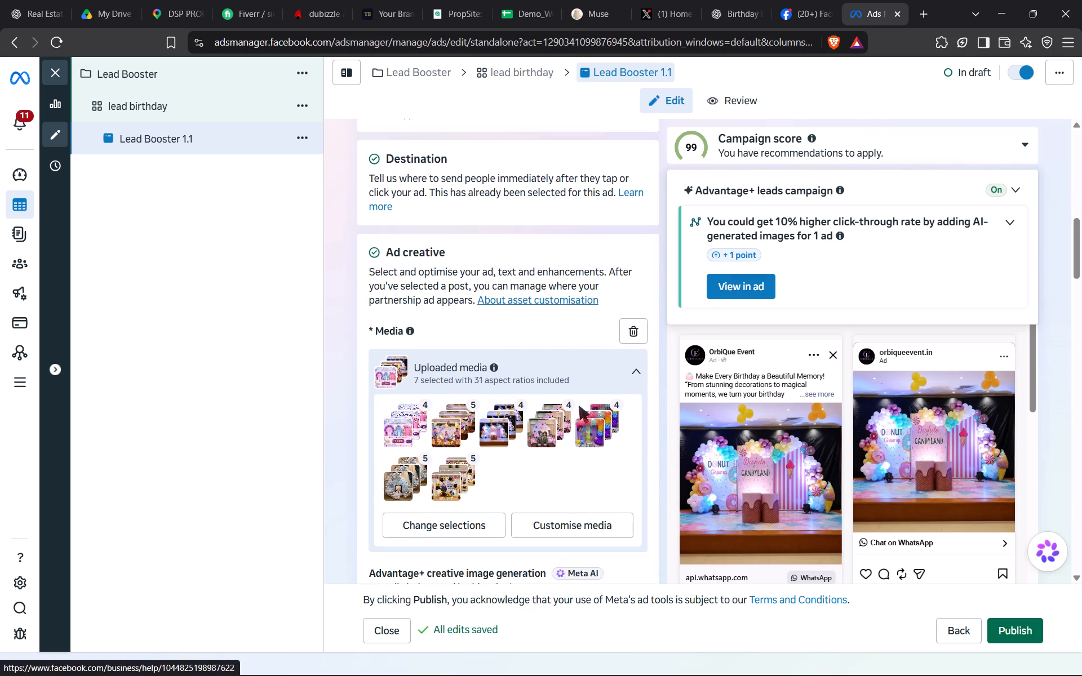
pyautogui.scroll(-4, 579, 406)
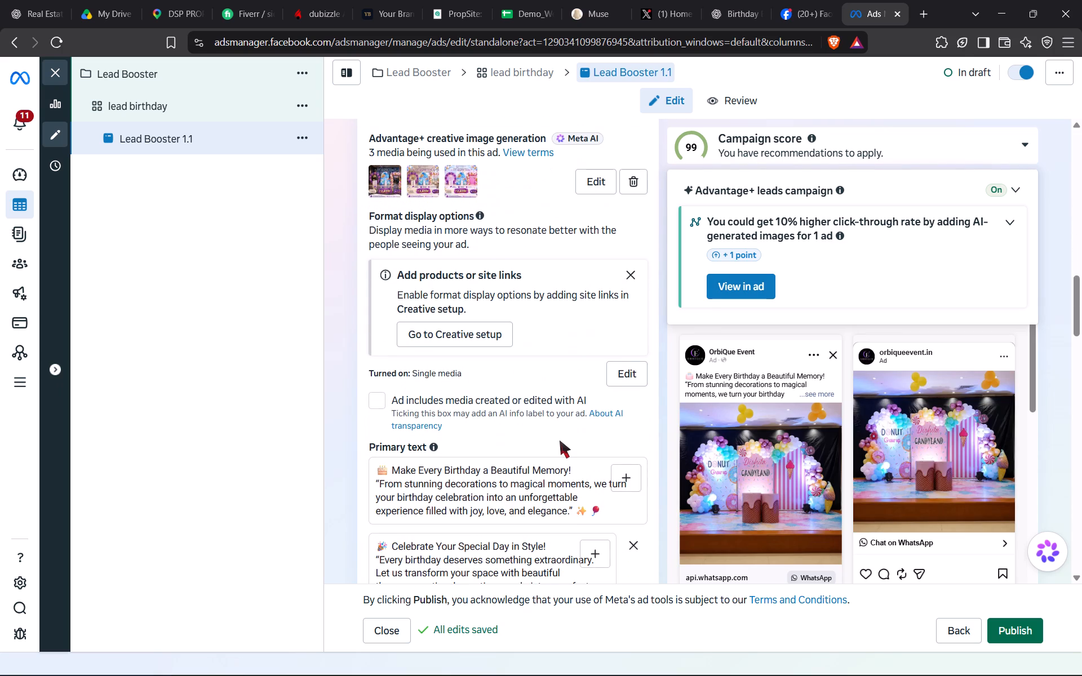
pyautogui.scroll(-2, 560, 441)
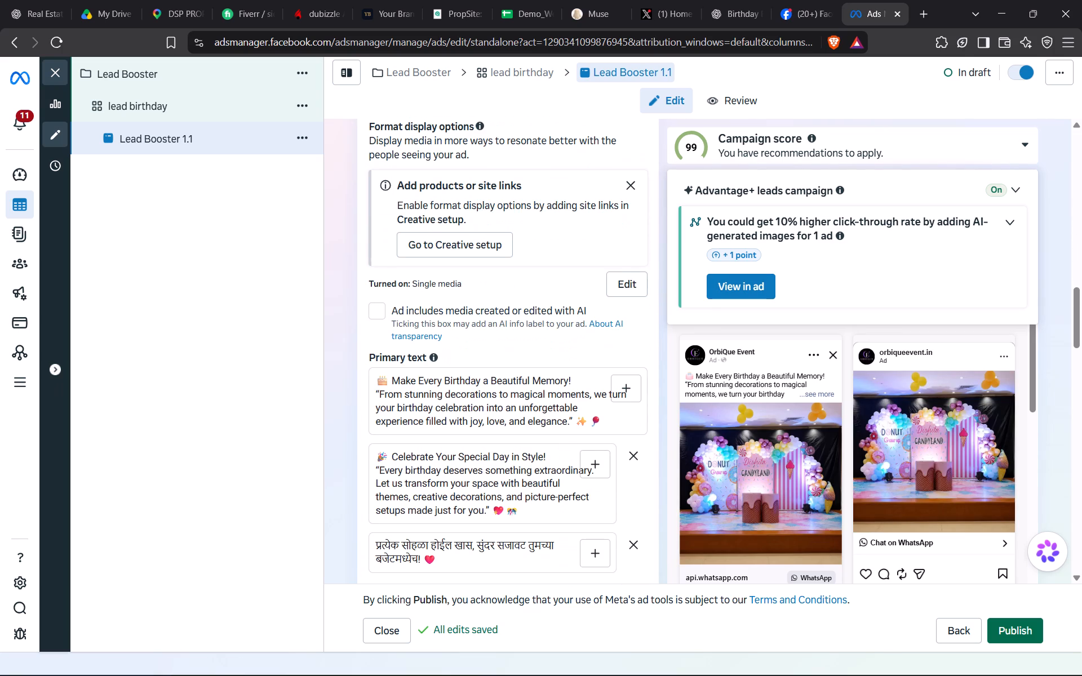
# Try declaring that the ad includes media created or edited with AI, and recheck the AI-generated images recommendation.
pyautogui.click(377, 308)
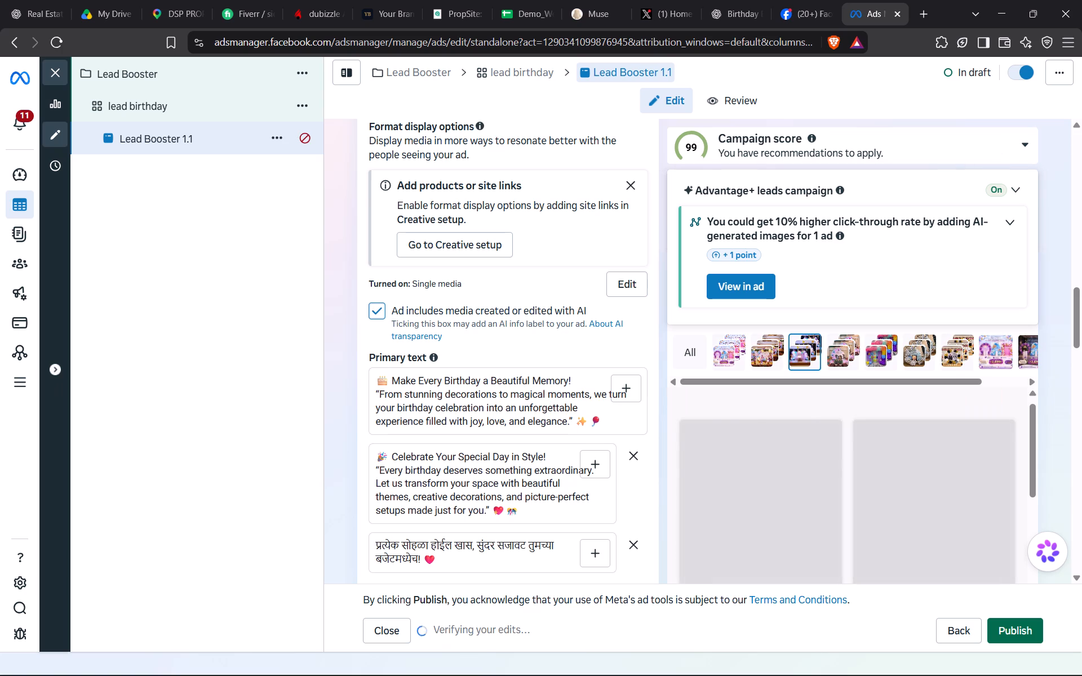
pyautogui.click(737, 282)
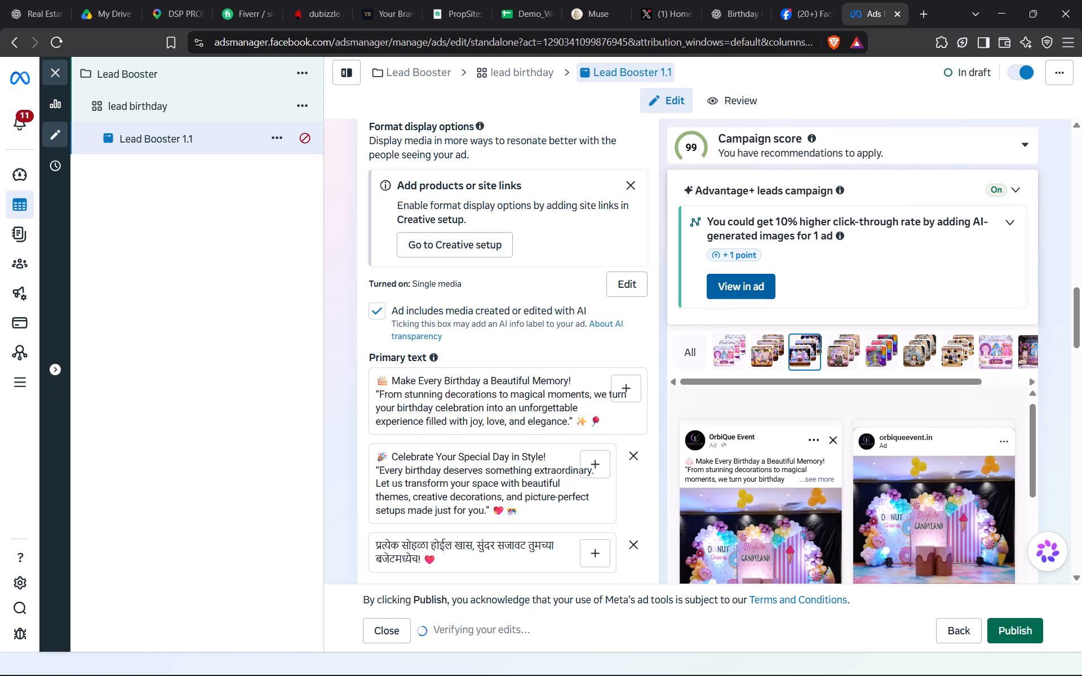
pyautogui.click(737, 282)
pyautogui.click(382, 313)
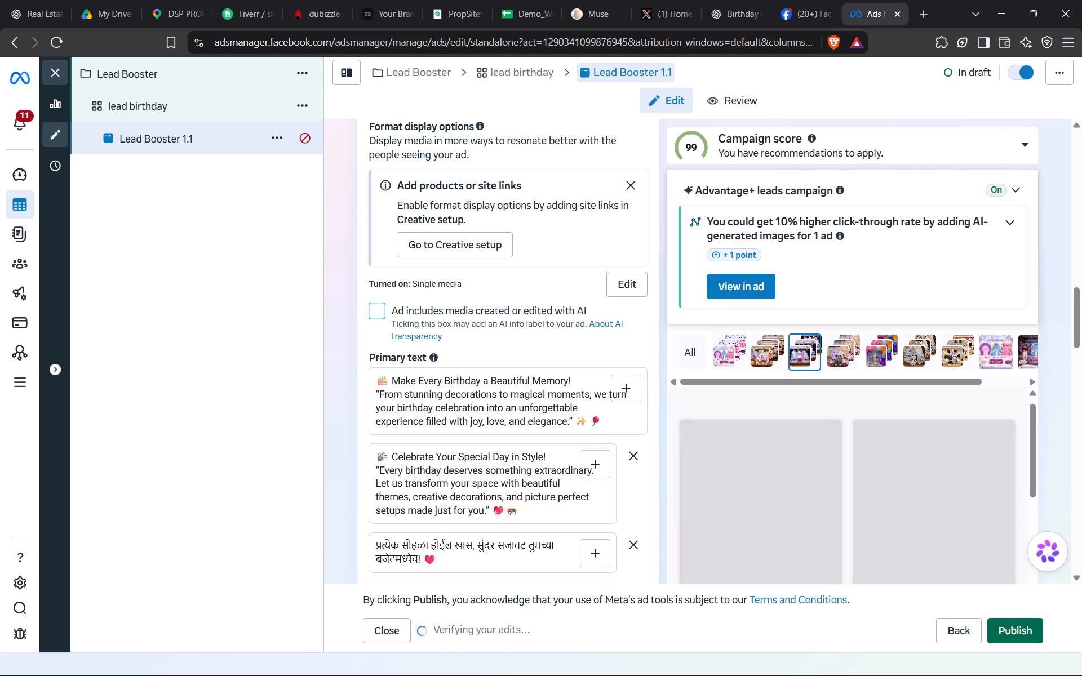
# Dismiss the "Add products or site links" suggestion under the format display options.
pyautogui.scroll(1, 558, 323)
pyautogui.click(630, 263)
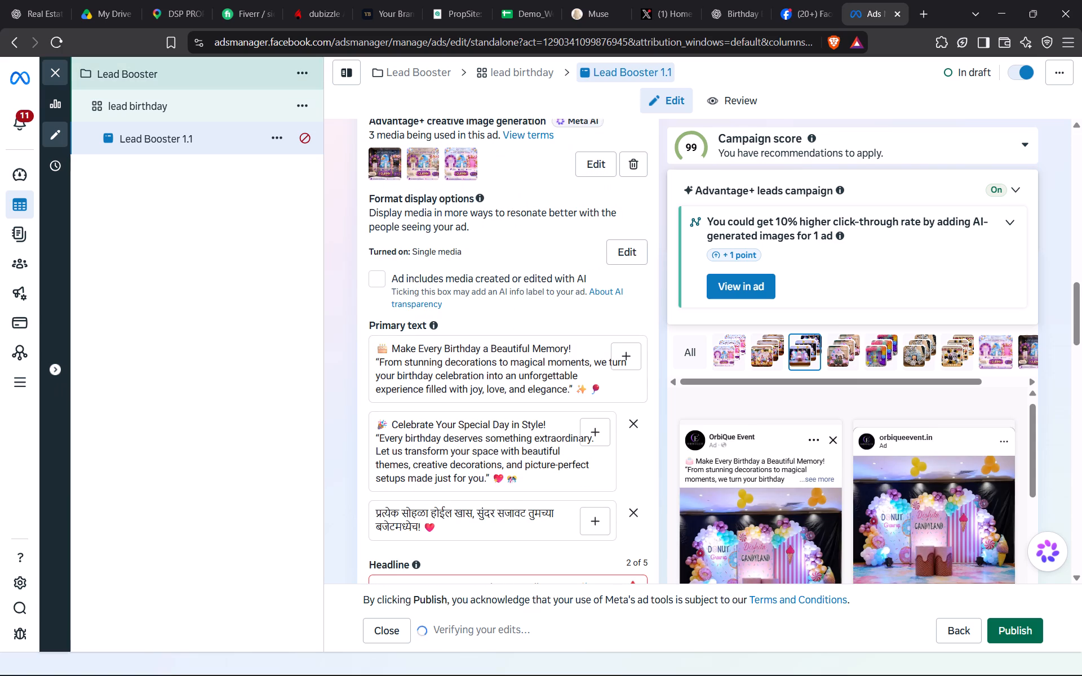
# Review the ad's texts, call to action, creative enhancements, saved conversation template and tracking settings.
pyautogui.scroll(-3, 485, 245)
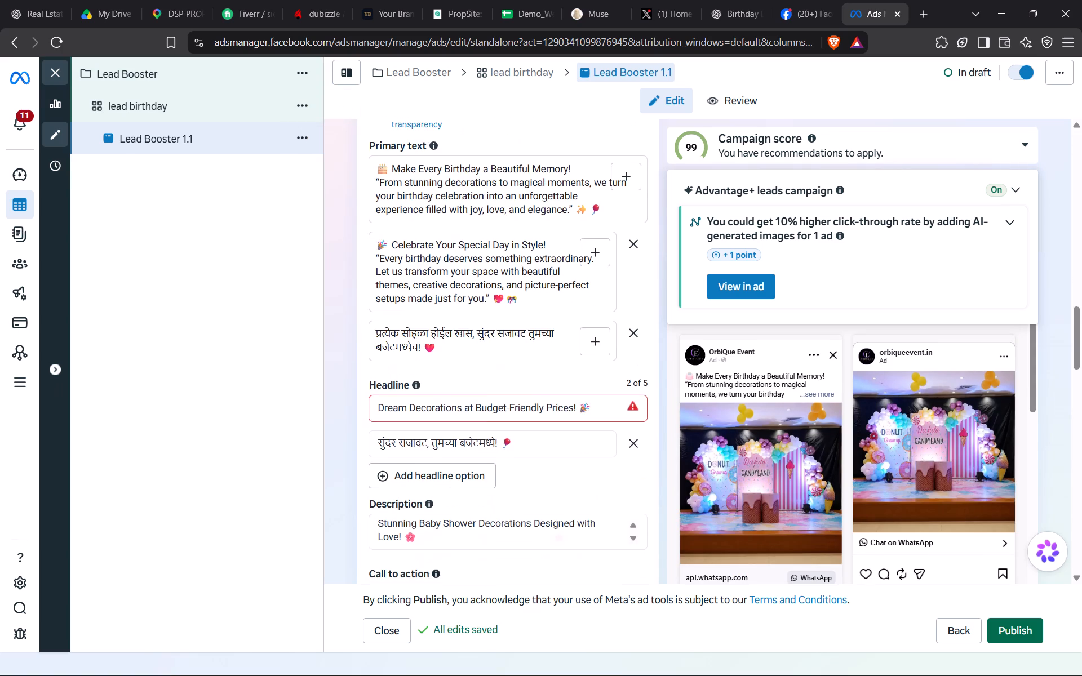
pyautogui.scroll(-1, 485, 245)
pyautogui.scroll(-4, 556, 358)
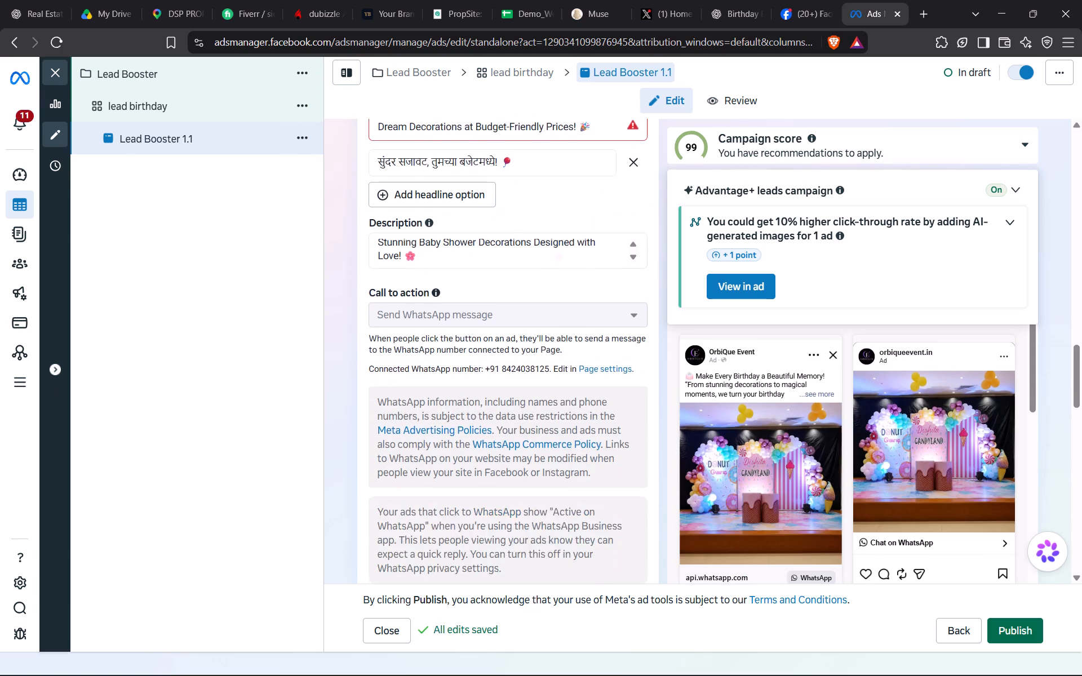
pyautogui.scroll(-2, 556, 358)
pyautogui.scroll(-2, 556, 423)
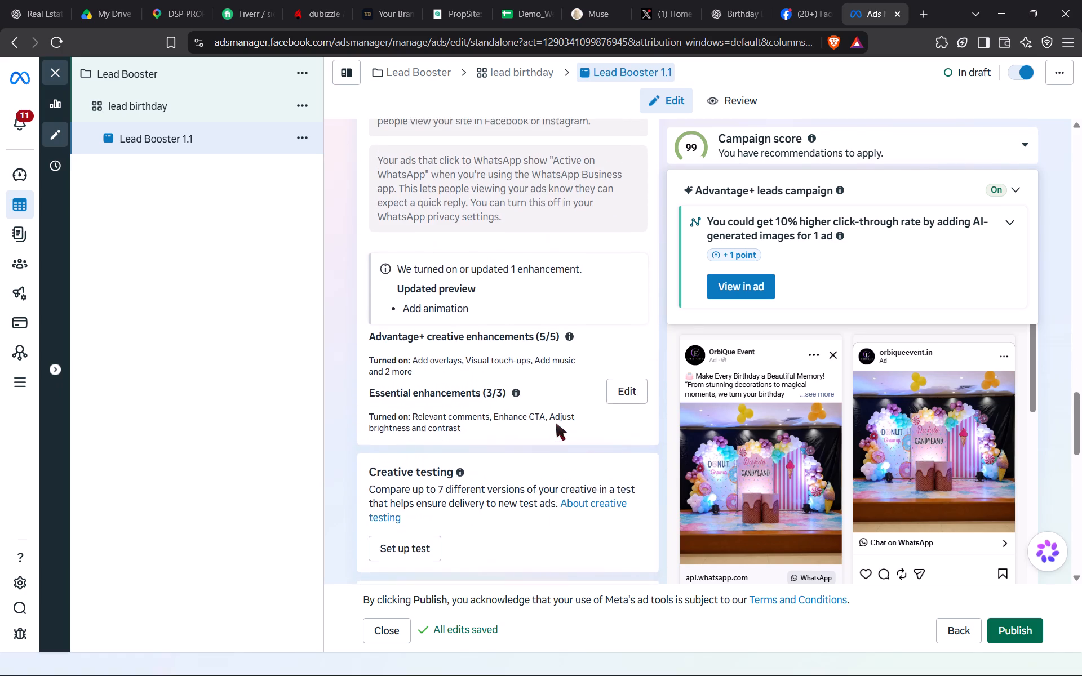
pyautogui.scroll(-2, 556, 423)
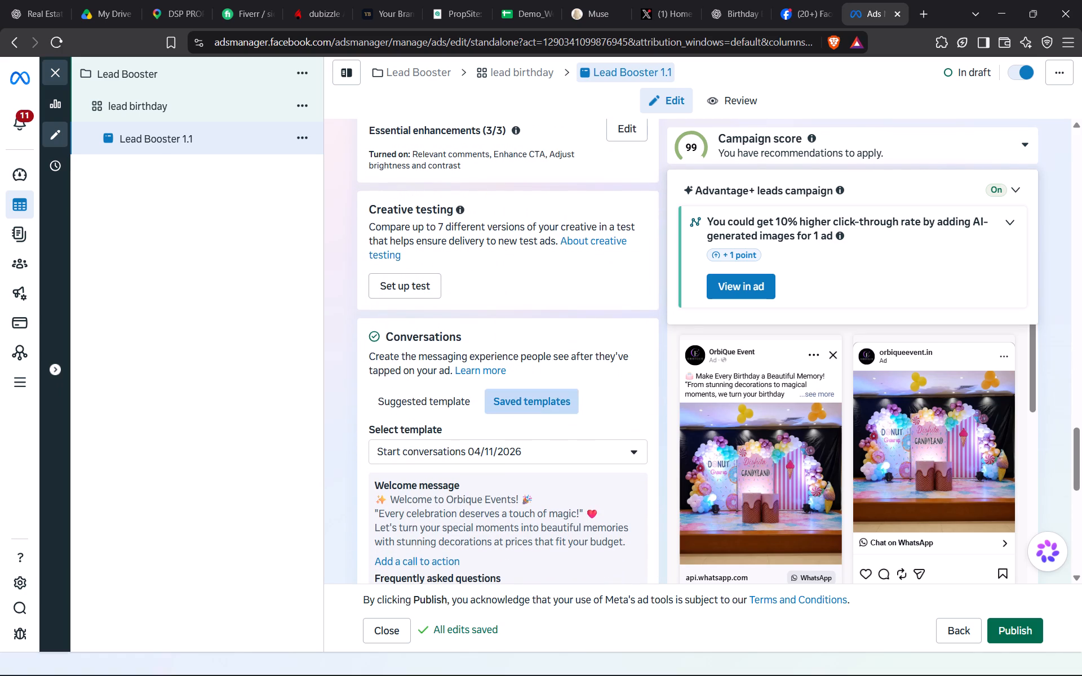
pyautogui.click(545, 400)
pyautogui.scroll(-5, 596, 379)
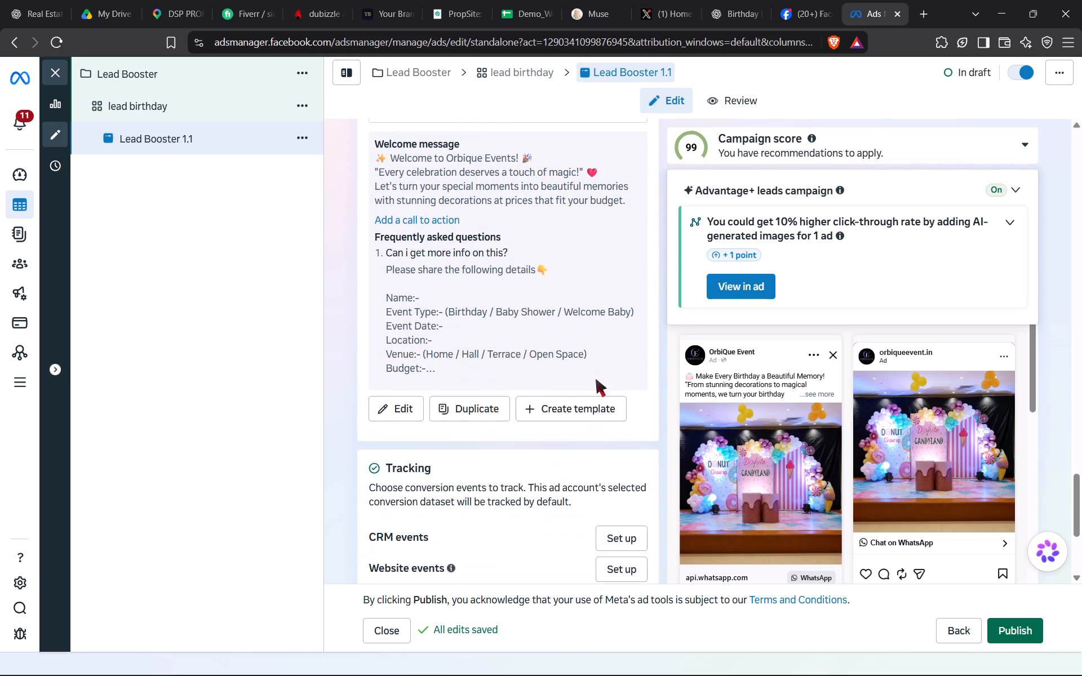
pyautogui.scroll(-6, 596, 379)
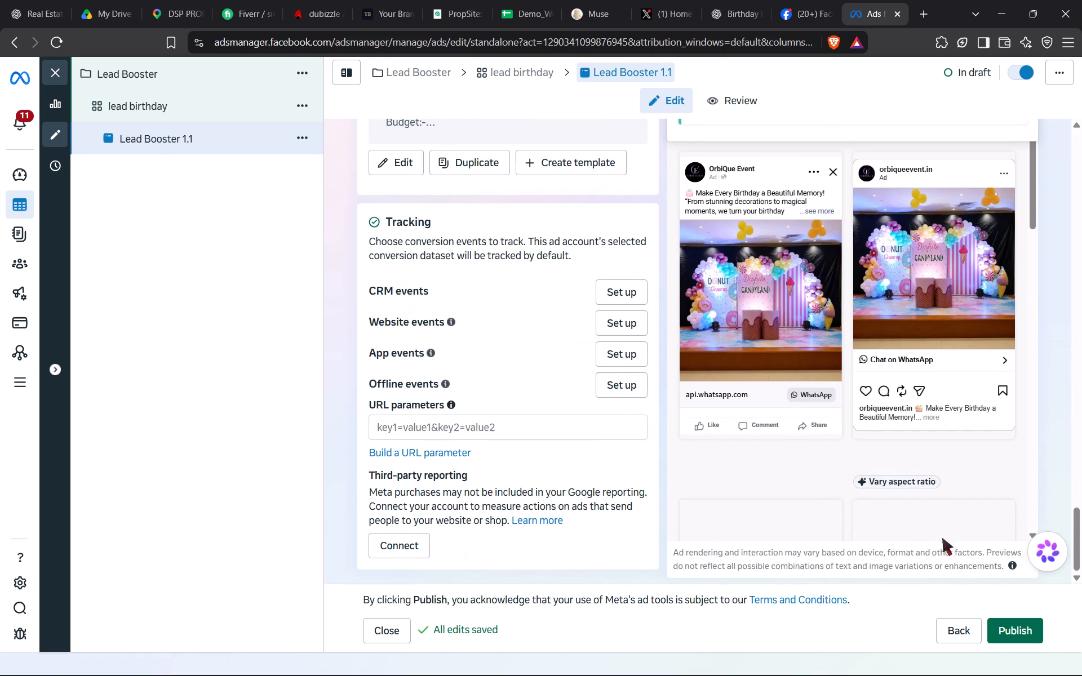
# Examine the ad's placement previews and recheck the media, format display, primary text and headline sections.
pyautogui.scroll(-4, 900, 522)
pyautogui.scroll(1, 889, 453)
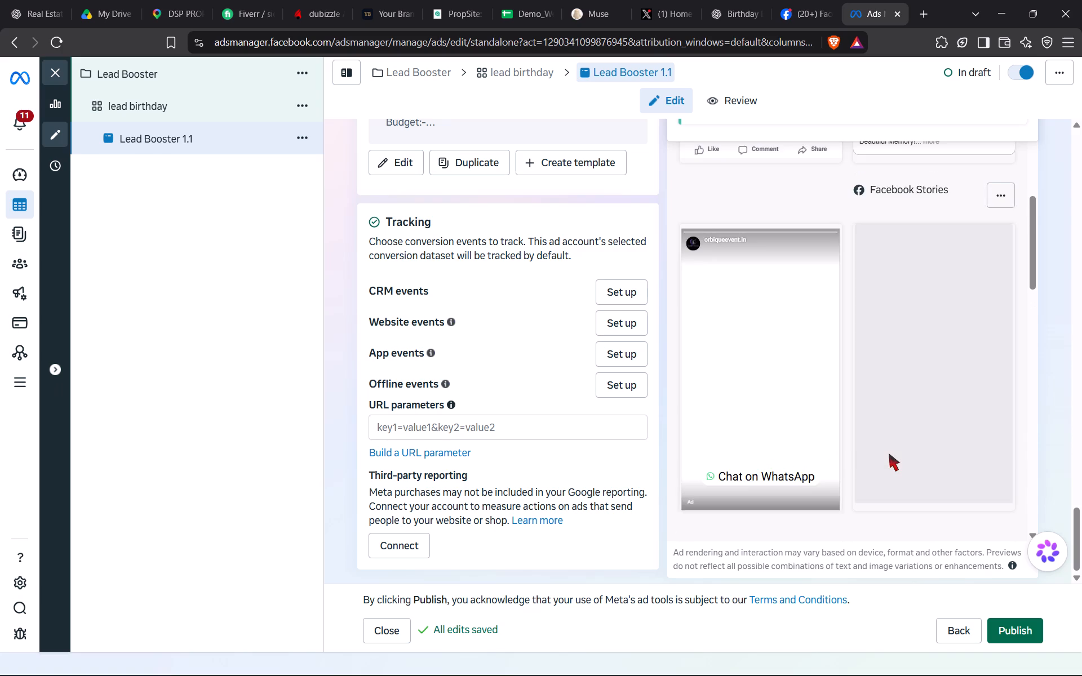
pyautogui.scroll(8, 885, 434)
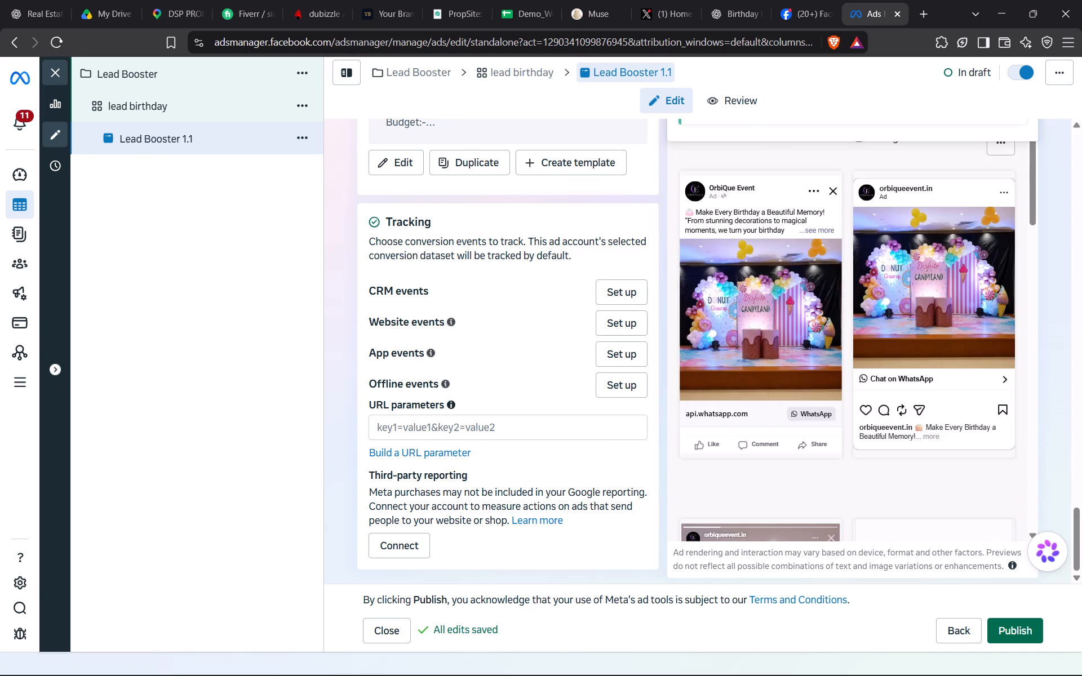
pyautogui.scroll(5, 885, 434)
pyautogui.scroll(6, 874, 349)
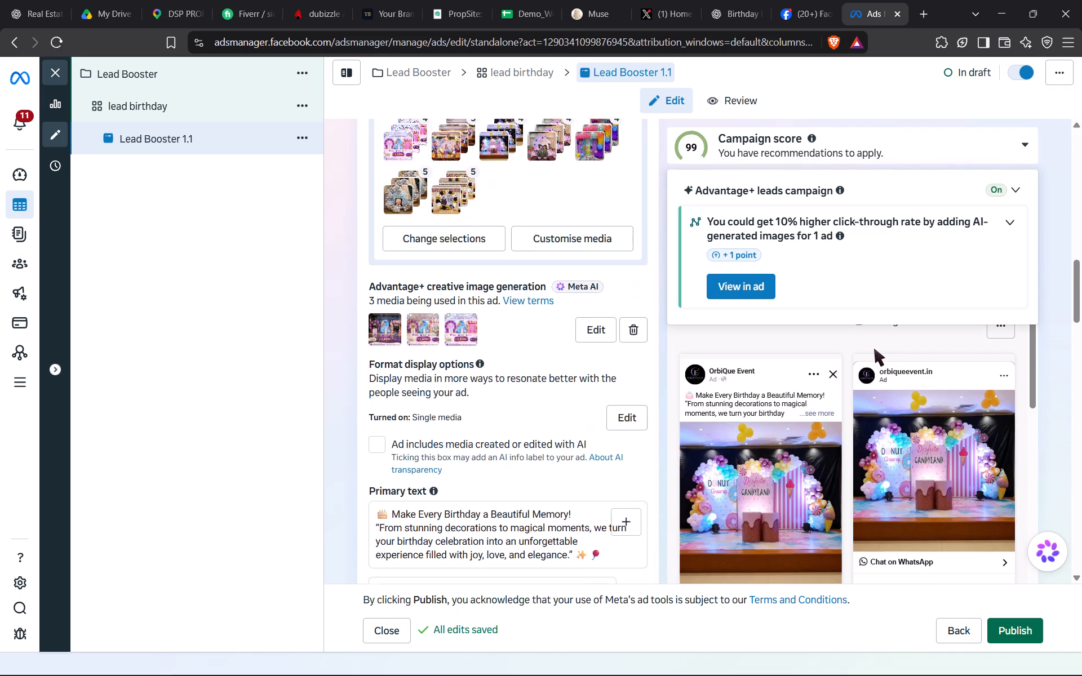
pyautogui.scroll(2, 874, 349)
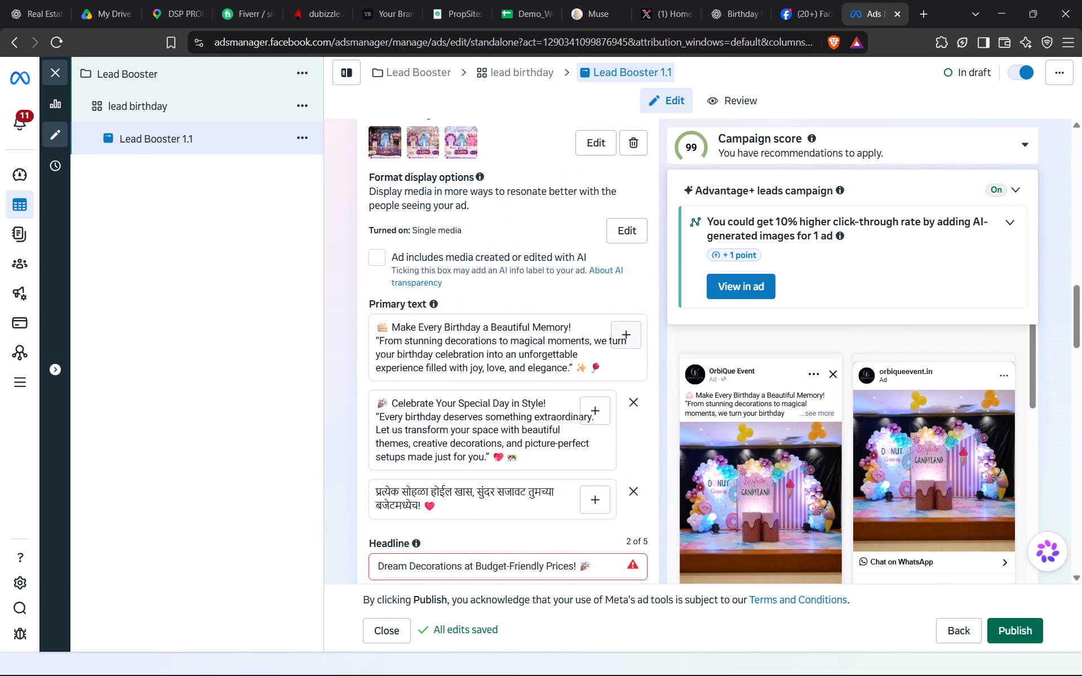
pyautogui.scroll(3, 528, 321)
pyautogui.scroll(-3, 457, 388)
pyautogui.scroll(-1, 485, 431)
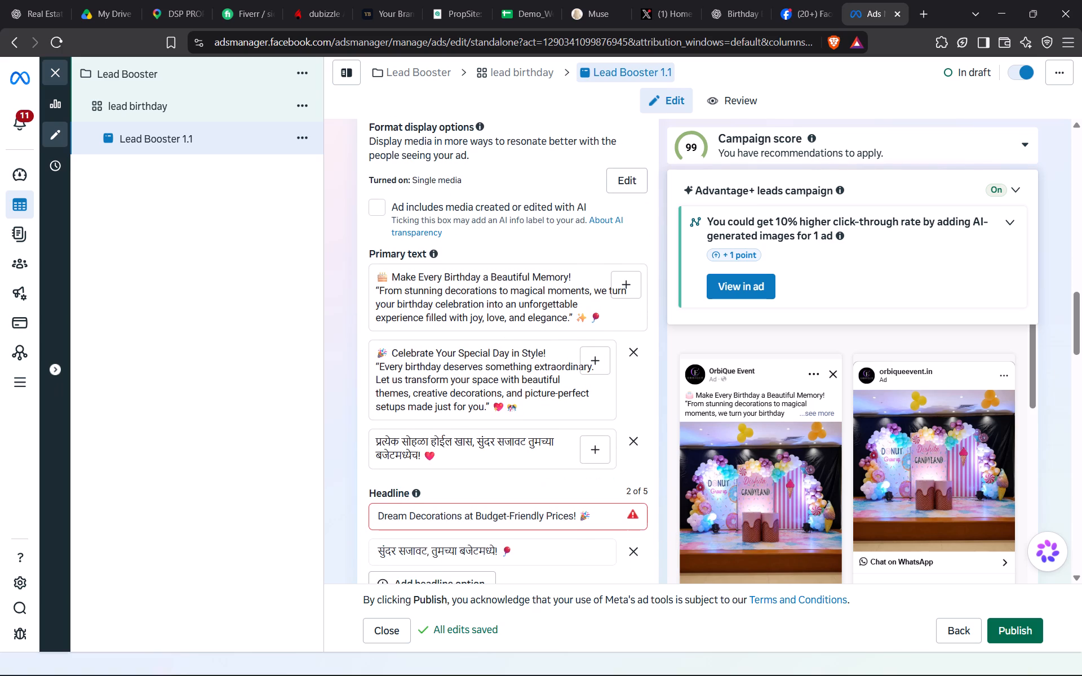
# Publish the Lead Booster campaign with its ad set and ad.
pyautogui.click(1013, 633)
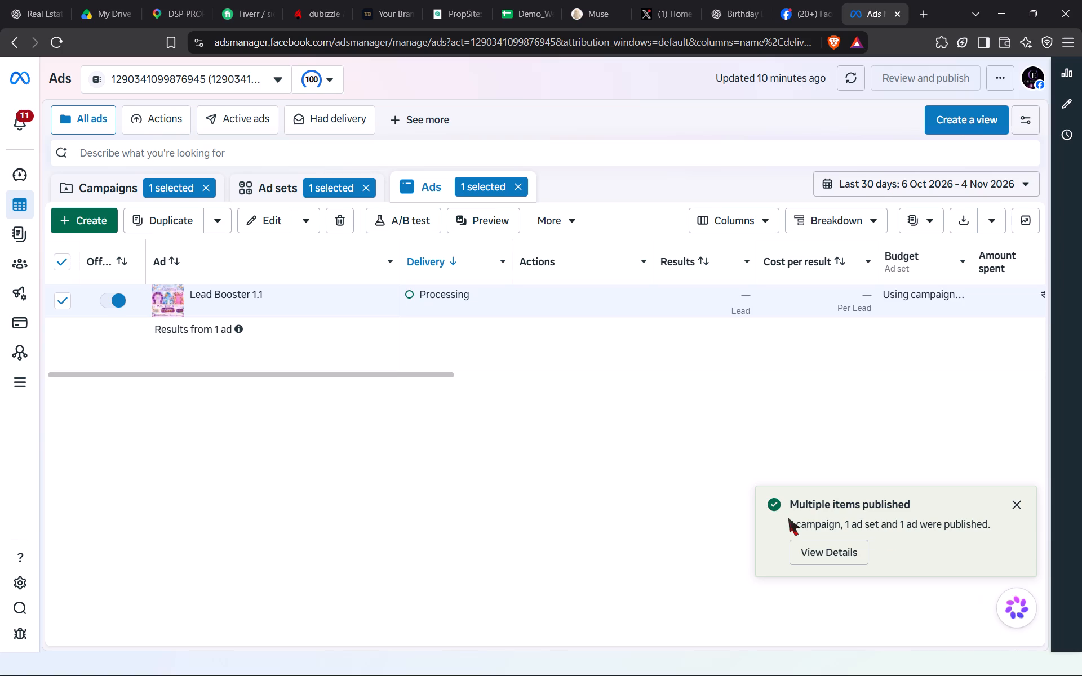
# Open the published Lead Booster campaign for editing from the campaigns list, dismissing the publish notification.
pyautogui.click(99, 183)
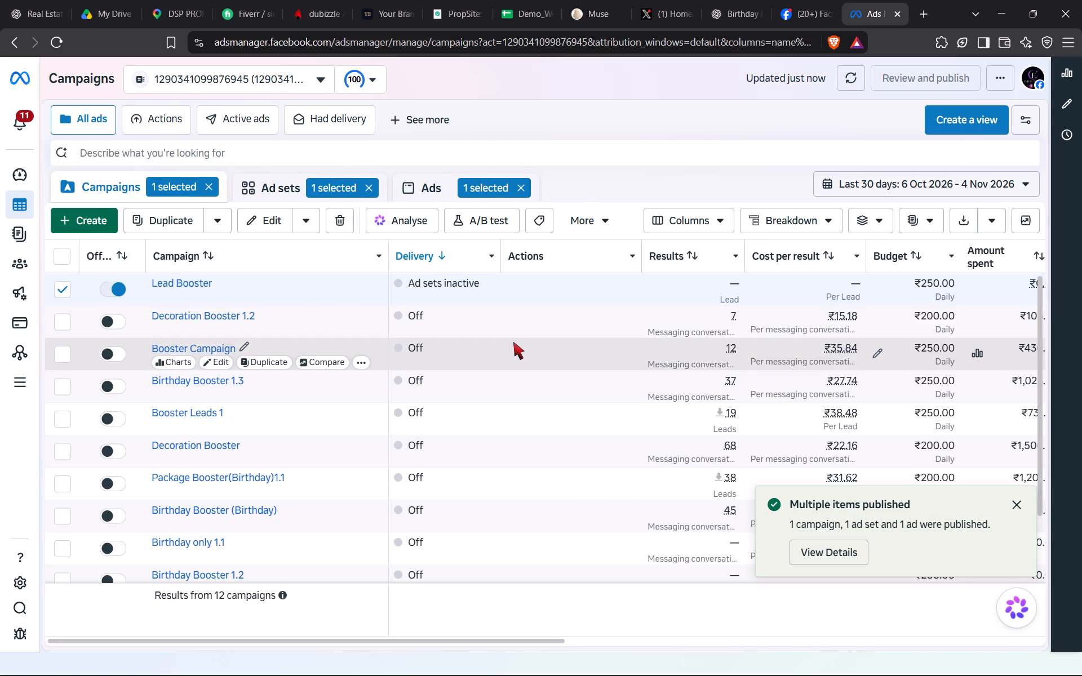
pyautogui.click(1019, 500)
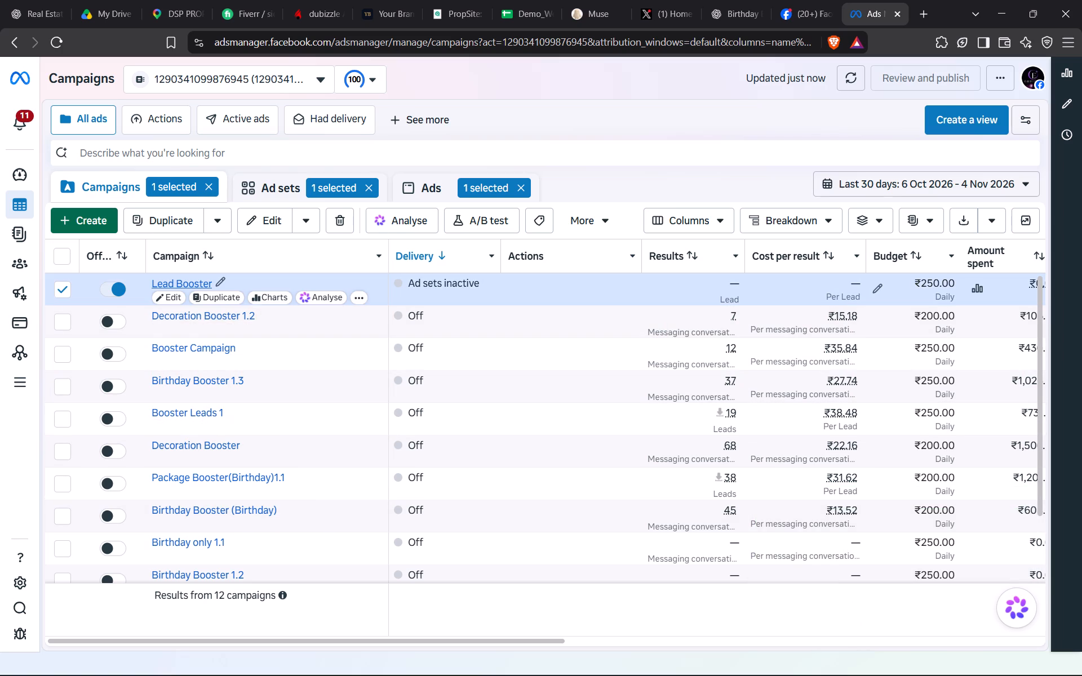
pyautogui.click(172, 295)
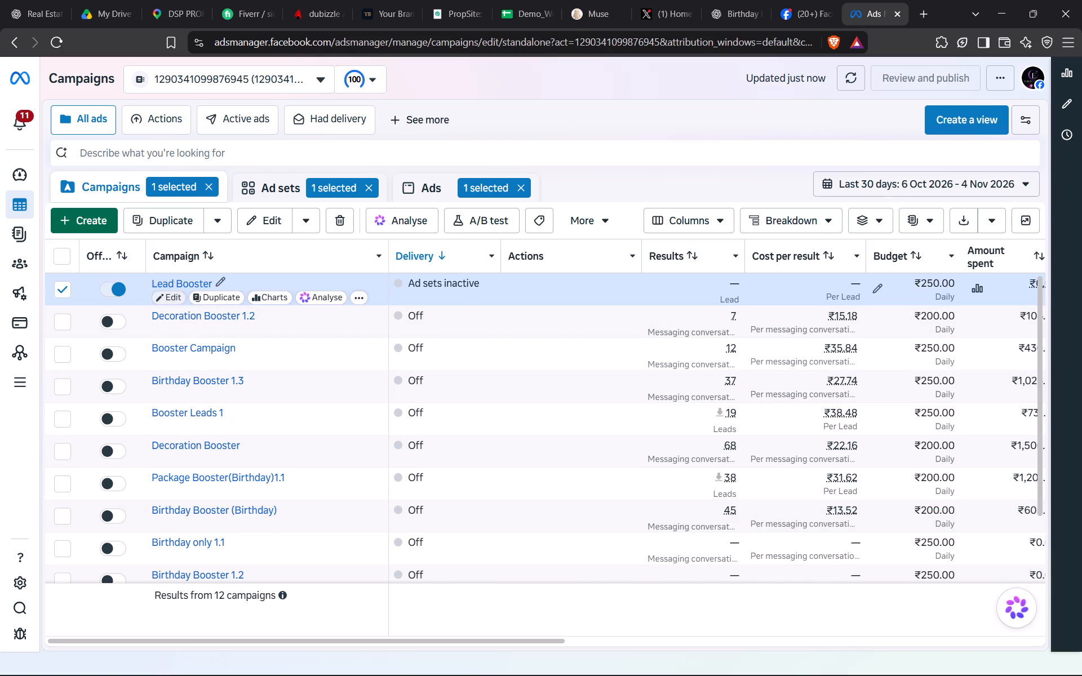
# Examine the Lead Booster campaign's details, budget strategy and bid strategy settings.
pyautogui.scroll(-1, 546, 395)
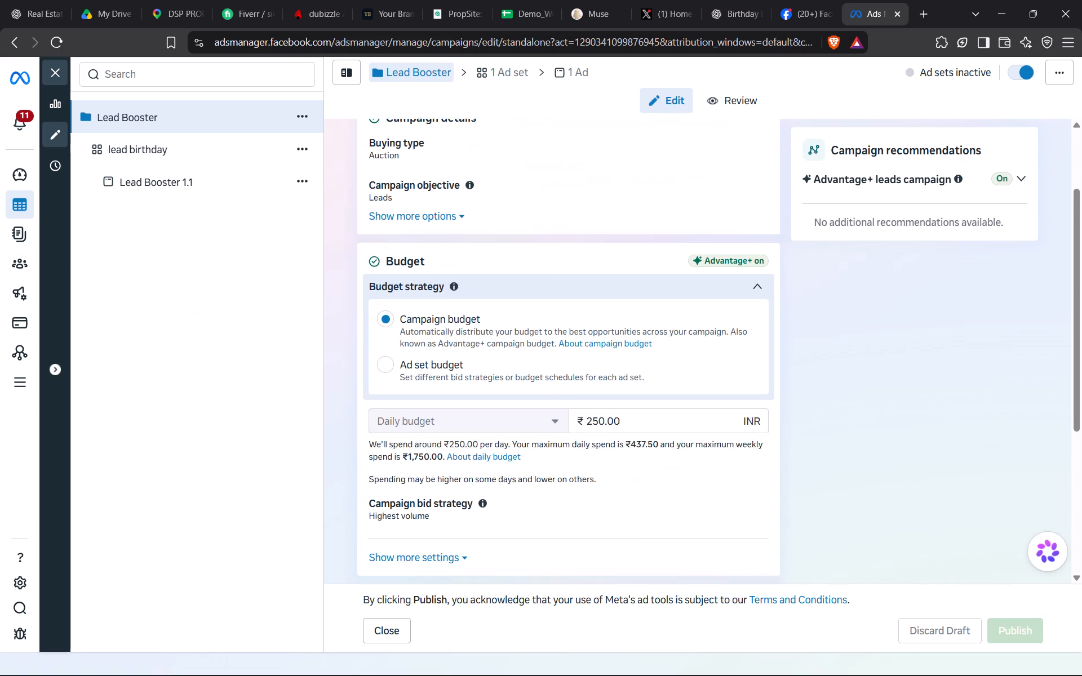
pyautogui.scroll(-5, 546, 395)
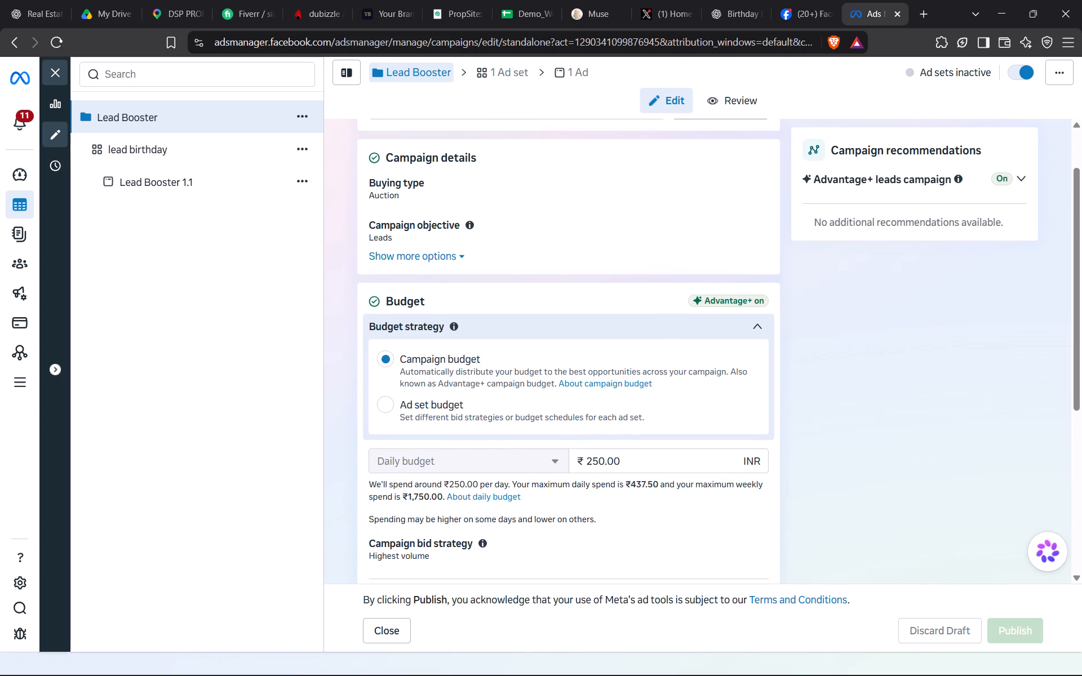
pyautogui.click(167, 189)
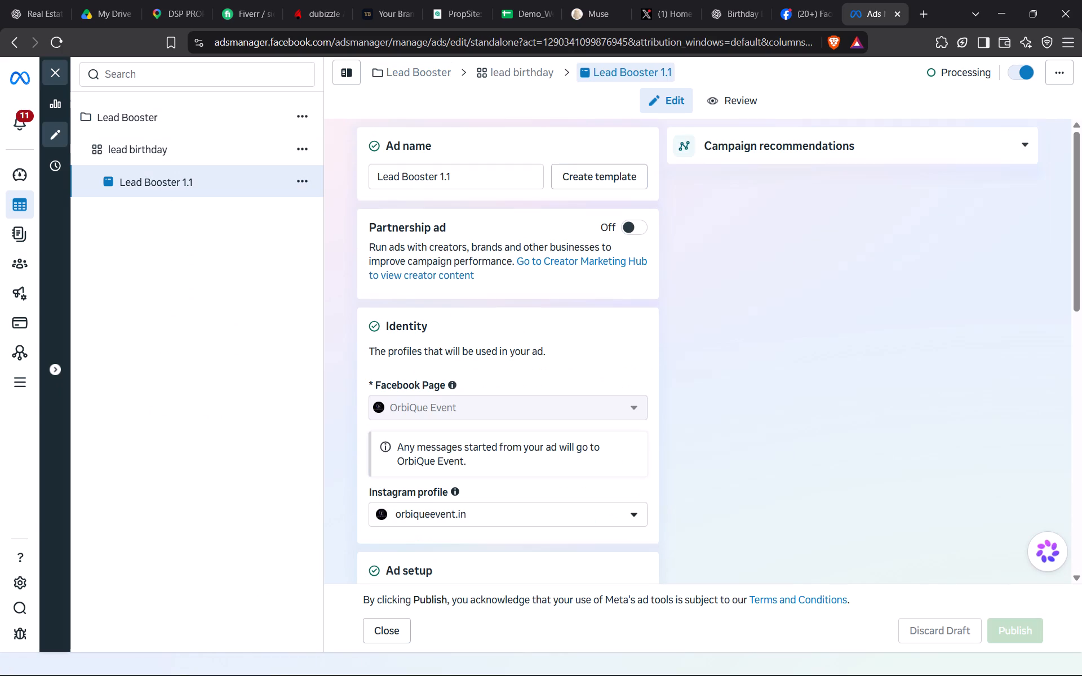
pyautogui.scroll(-7, 512, 354)
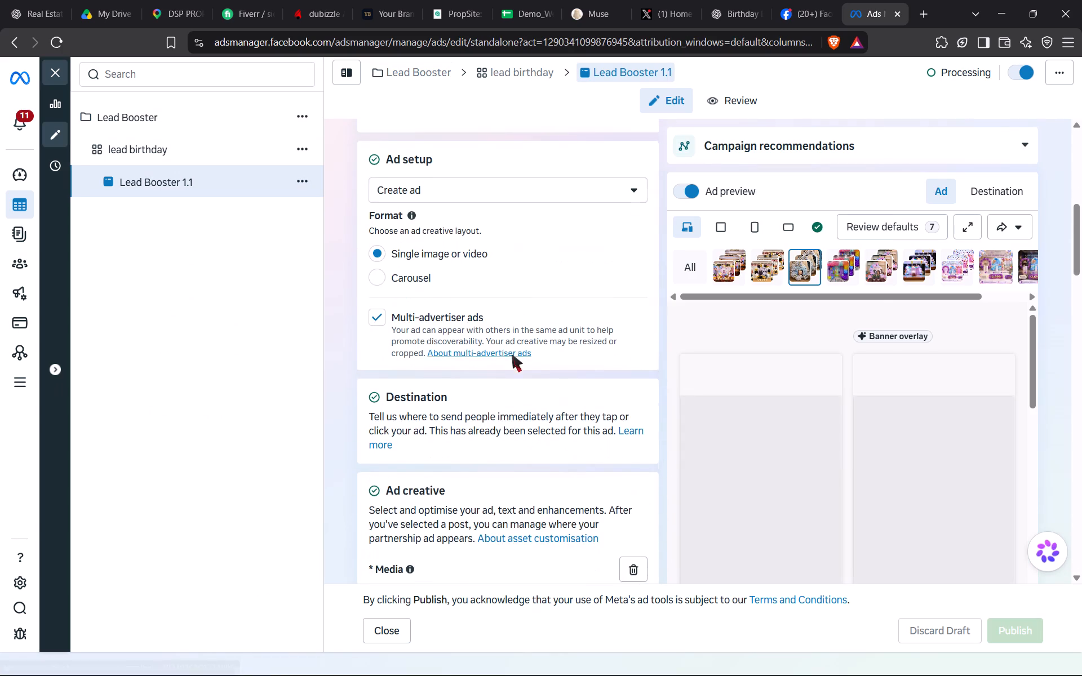
pyautogui.scroll(-2, 512, 354)
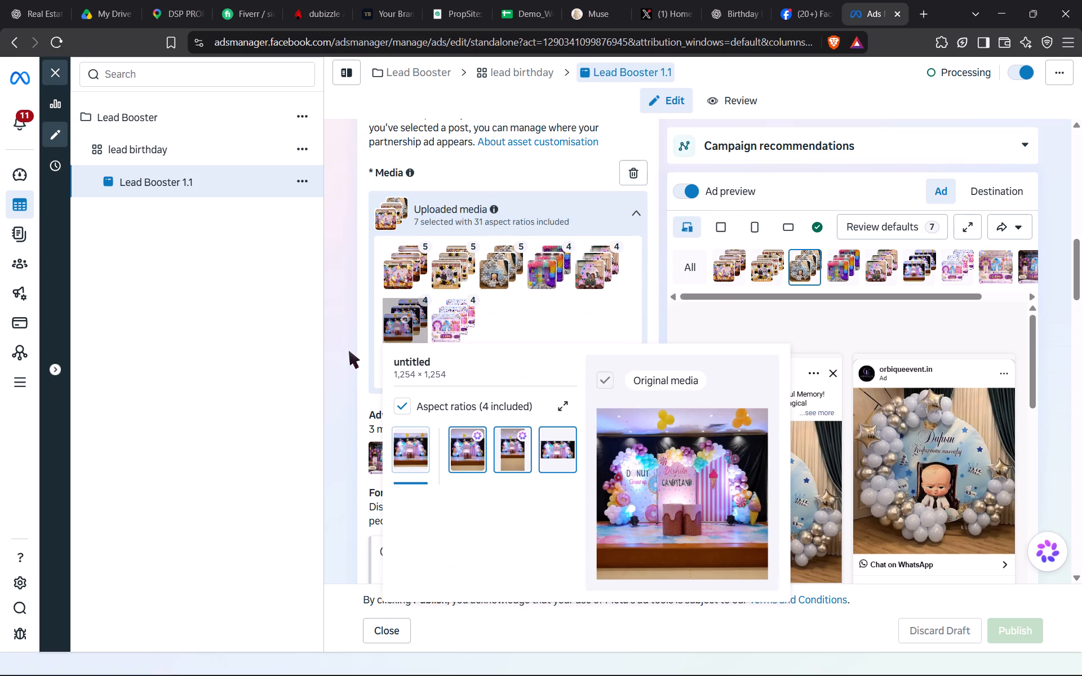
pyautogui.scroll(-5, 469, 485)
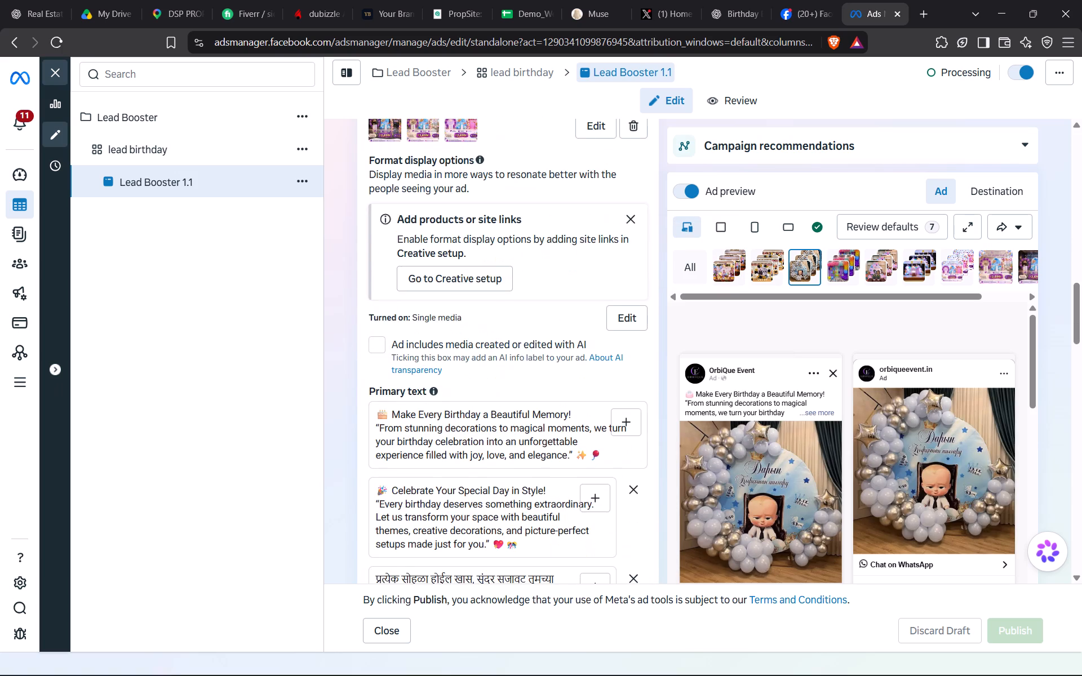
pyautogui.scroll(-4, 469, 485)
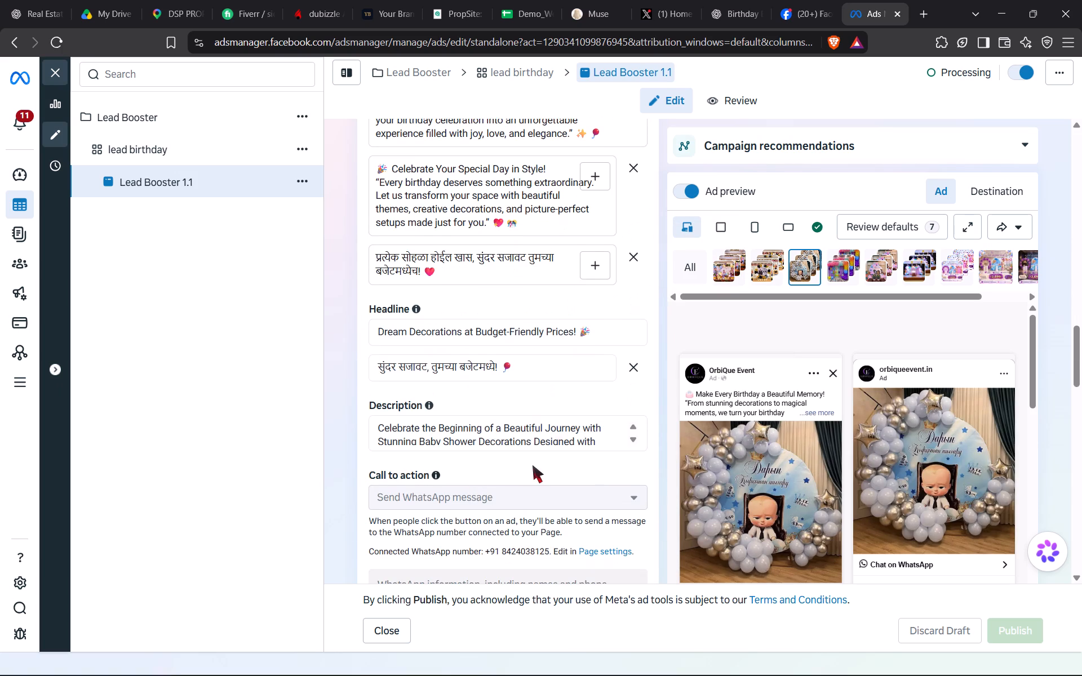
pyautogui.scroll(-3, 533, 465)
pyautogui.scroll(6, 881, 290)
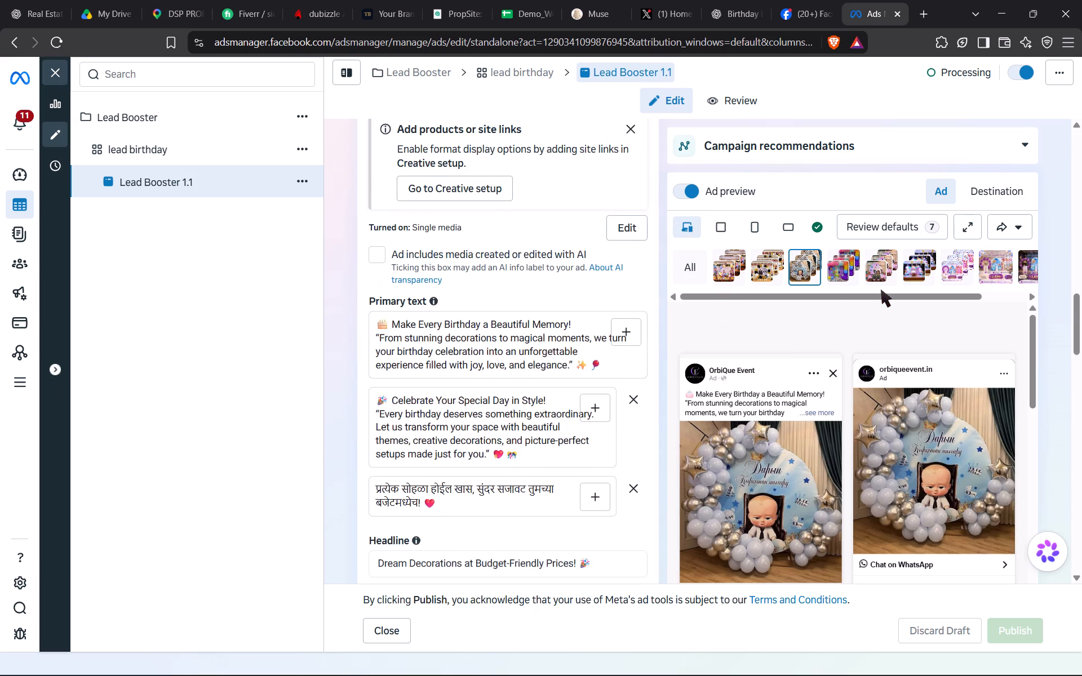